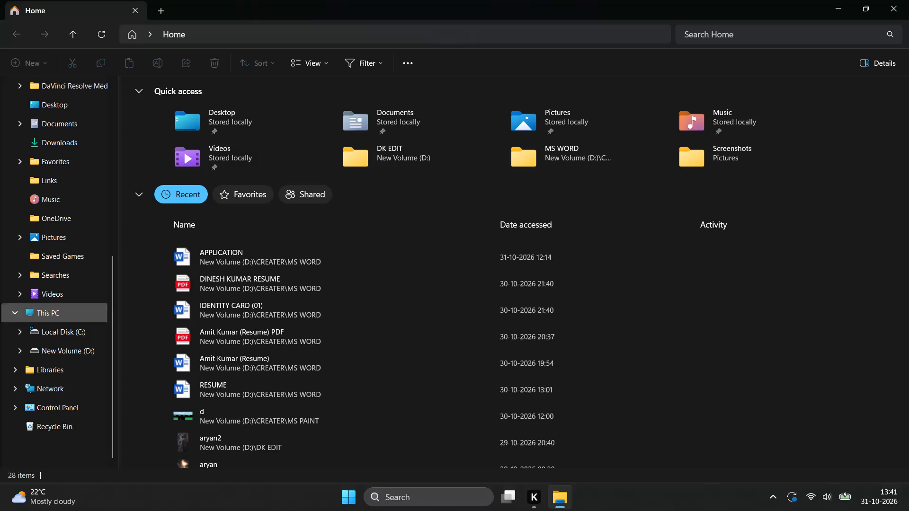
Open the APPLICATION Word document from the CREATER\MS WORD folder on New Volume (D:).
{"action": "left_click", "coordinate": [74, 357]}
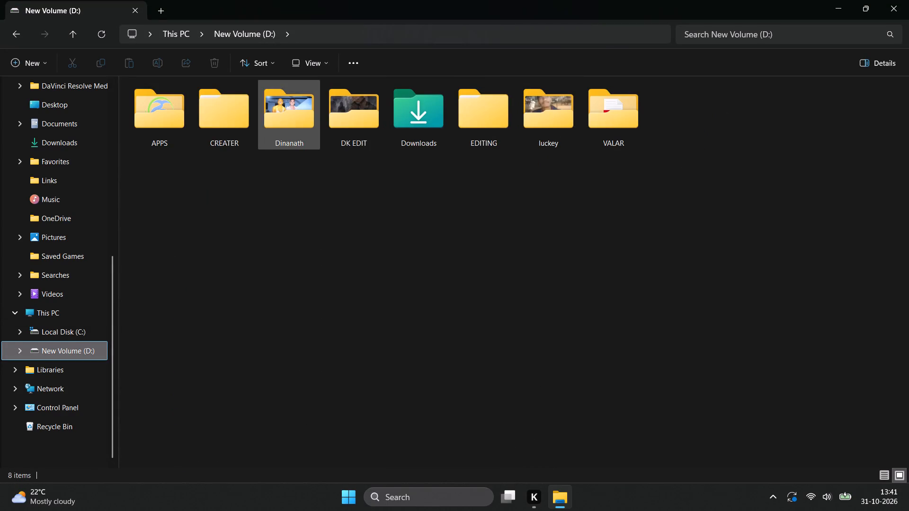
{"action": "double_click", "coordinate": [225, 136]}
{"action": "double_click", "coordinate": [241, 122]}
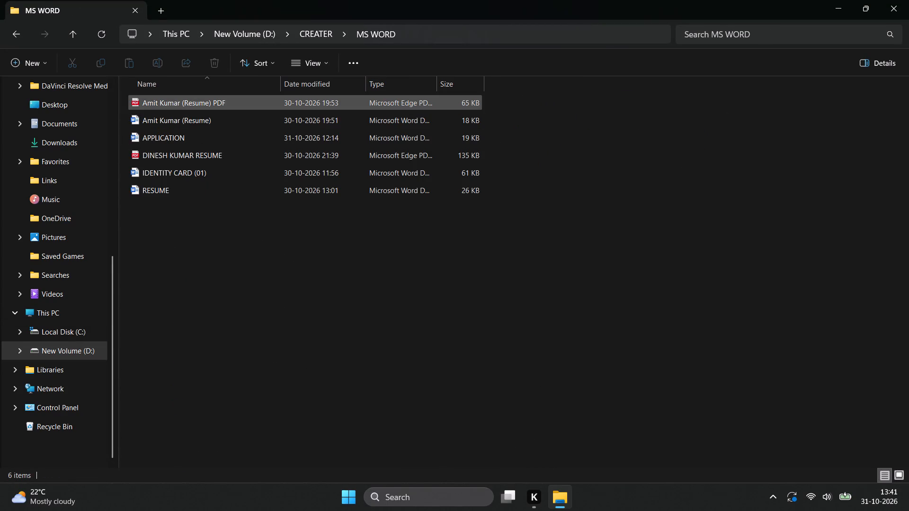
{"action": "triple_click", "coordinate": [236, 141]}
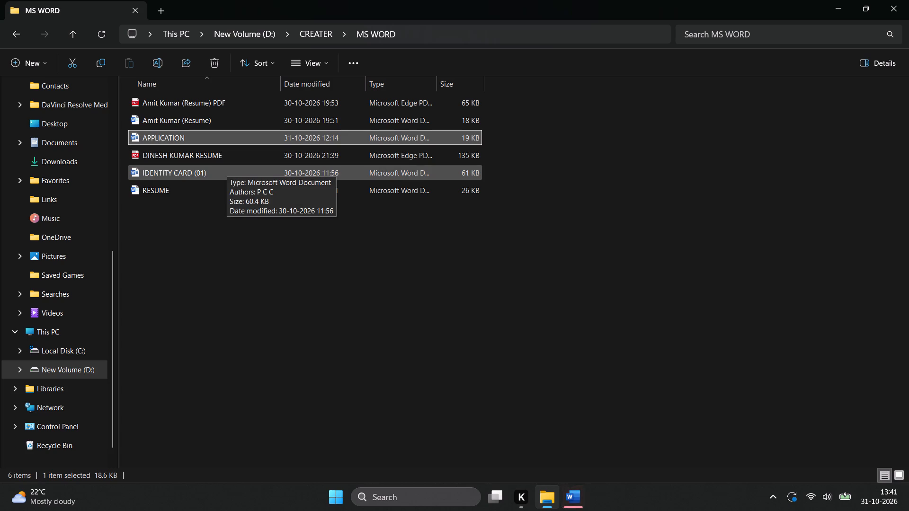
{"action": "left_click", "coordinate": [215, 138]}
{"action": "left_click", "coordinate": [215, 138]}
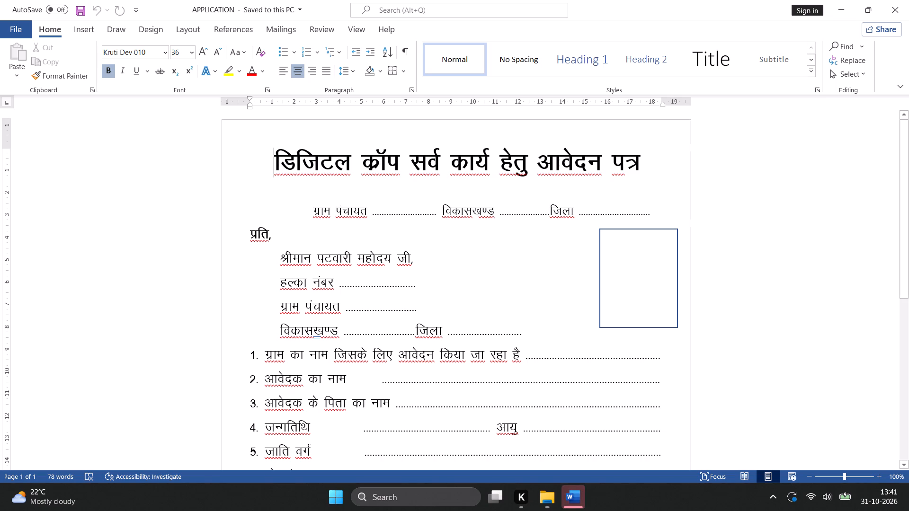
Draw a rectangle about 19.9 cm wide and 7.7 cm high in the blank area below item 9 of the form.
{"action": "scroll", "coordinate": [307, 222], "scroll_direction": "down", "scroll_amount": 5}
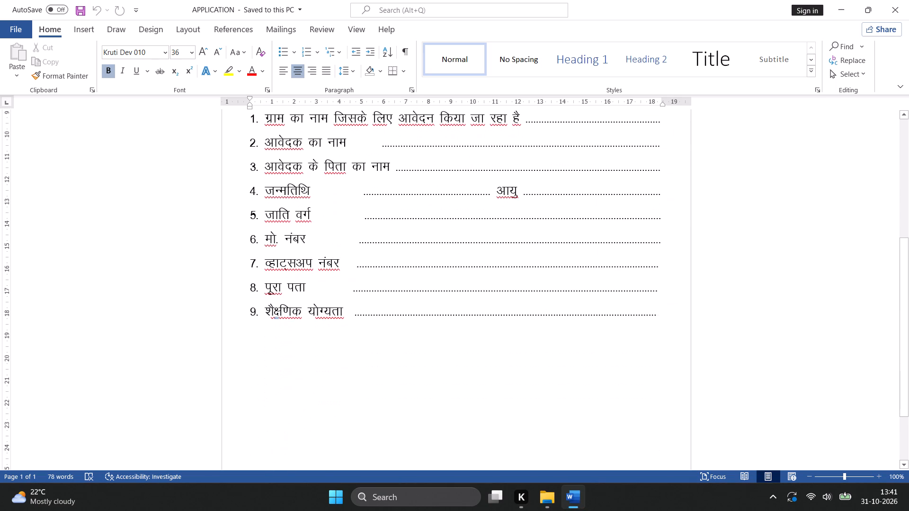
{"action": "scroll", "coordinate": [334, 287], "scroll_direction": "down", "scroll_amount": 4}
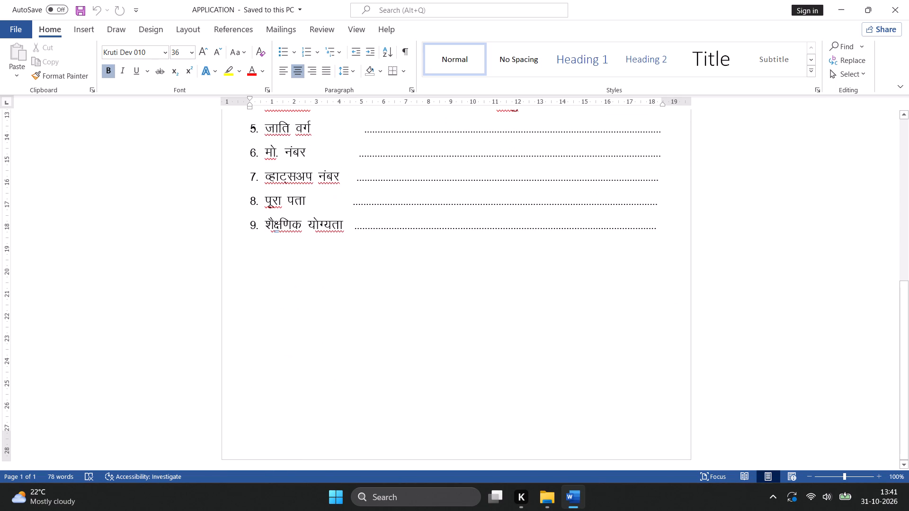
{"action": "left_click_drag", "start_coordinate": [118, 33], "coordinate": [114, 44]}
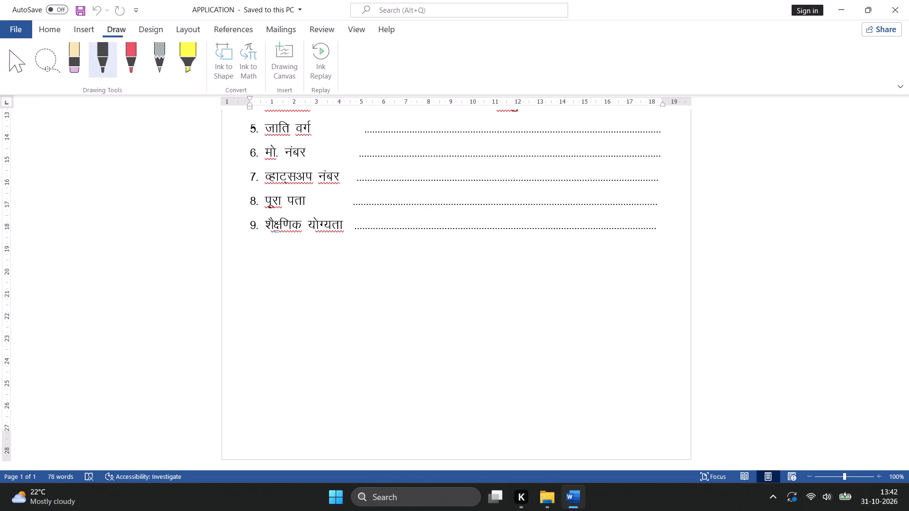
{"action": "left_click", "coordinate": [93, 29]}
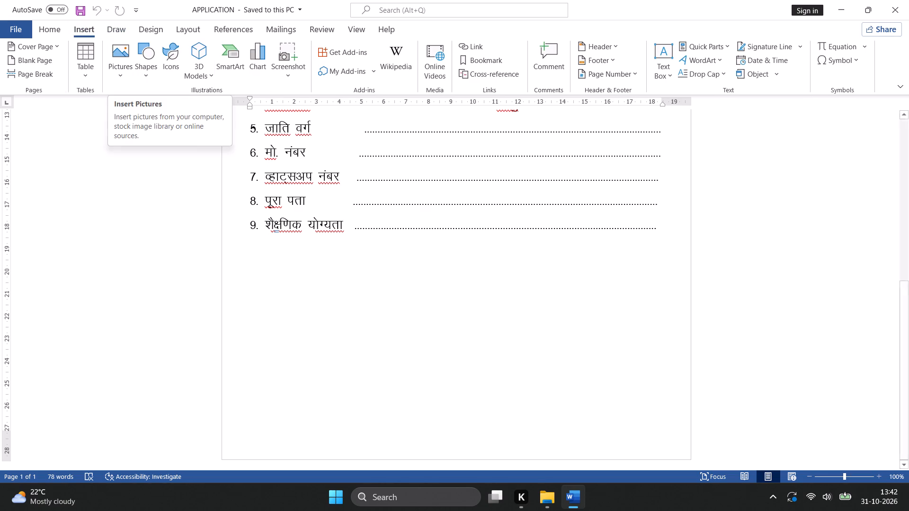
{"action": "left_click", "coordinate": [151, 71]}
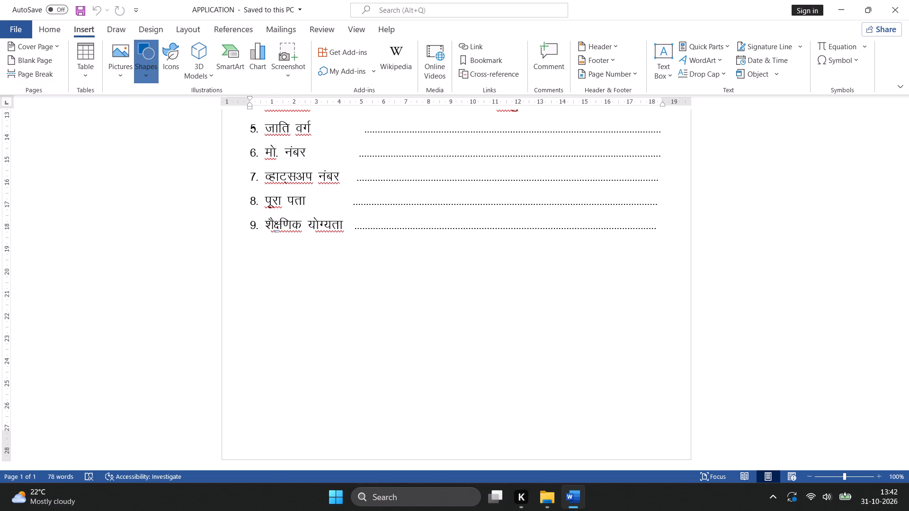
{"action": "left_click", "coordinate": [174, 108]}
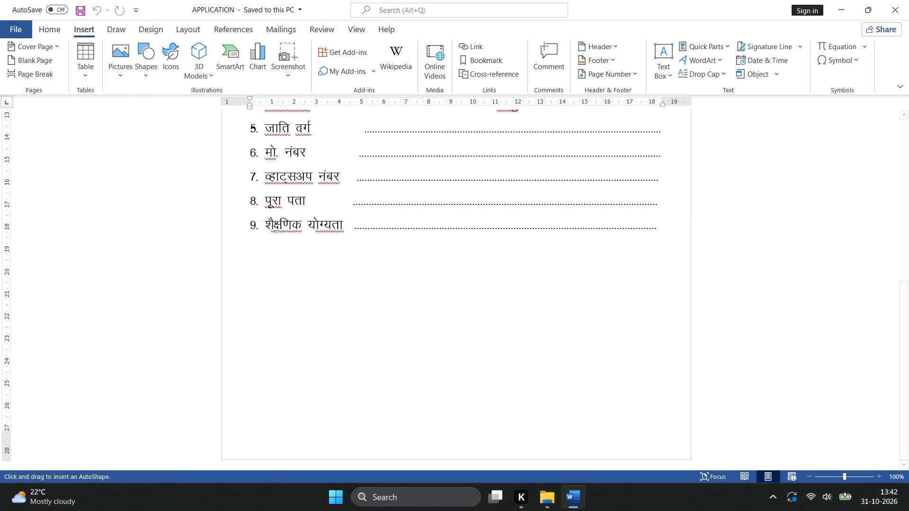
{"action": "left_click_drag", "start_coordinate": [236, 249], "coordinate": [286, 291]}
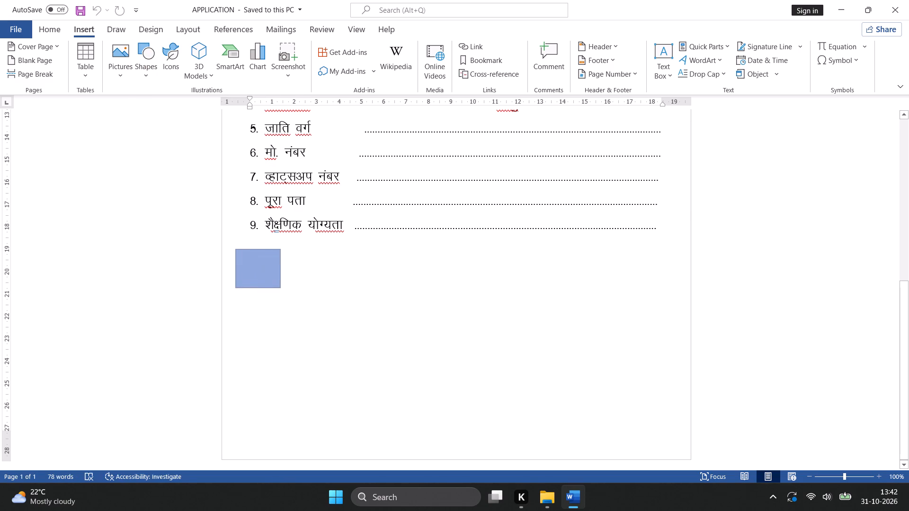
{"action": "left_click_drag", "start_coordinate": [286, 291], "coordinate": [463, 413]}
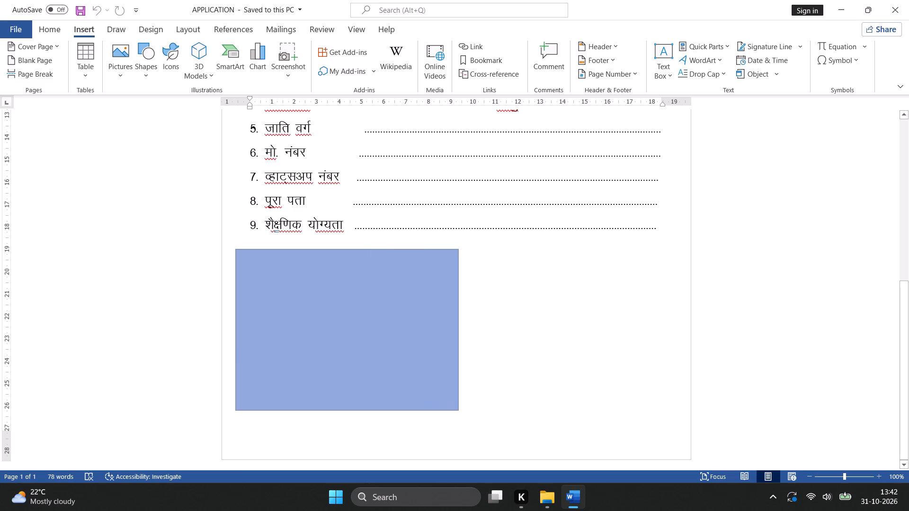
{"action": "left_click_drag", "start_coordinate": [463, 413], "coordinate": [682, 428]}
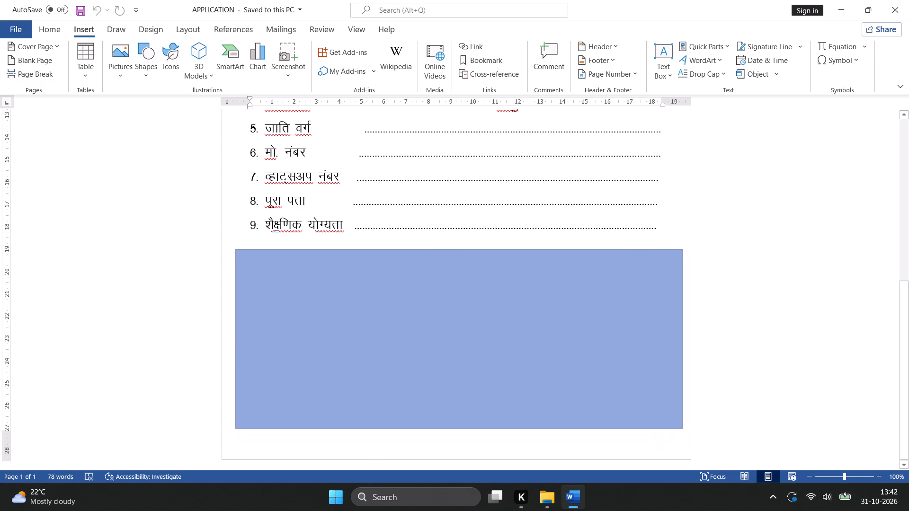
{"action": "left_click_drag", "start_coordinate": [682, 428], "coordinate": [676, 421]}
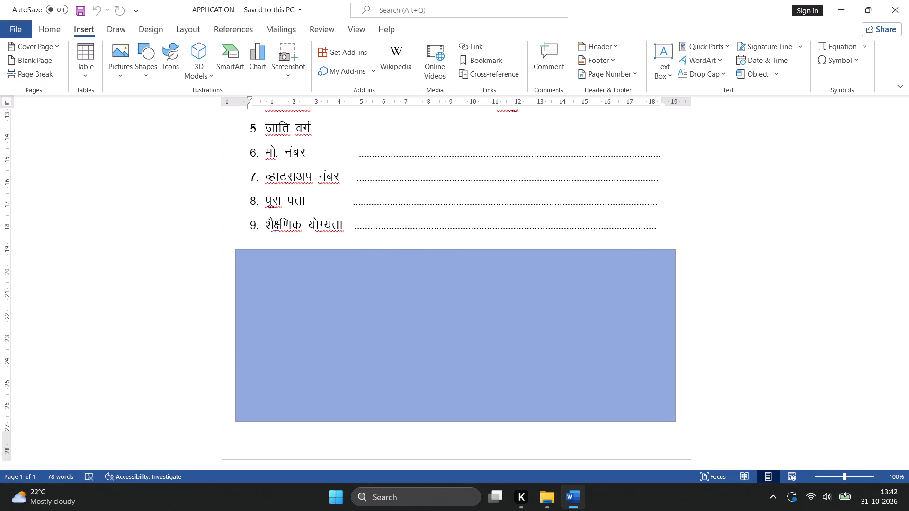
{"action": "left_click_drag", "start_coordinate": [676, 421], "coordinate": [682, 421]}
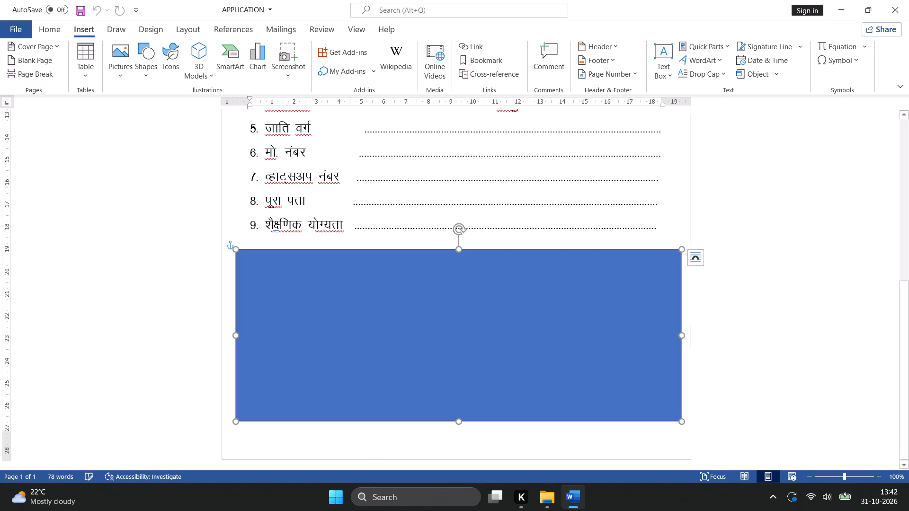
Fill the new rectangle below item 9 with white.
{"action": "scroll", "coordinate": [615, 407], "scroll_direction": "down", "scroll_amount": 1}
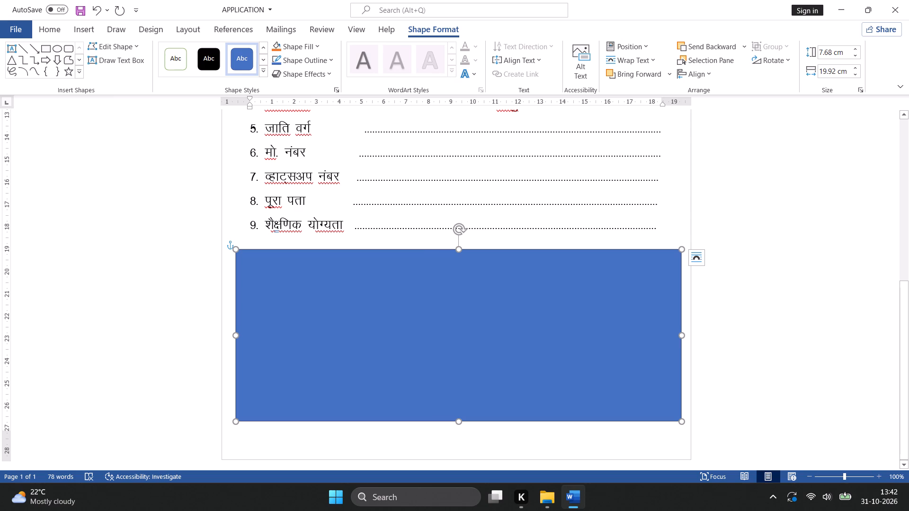
{"action": "left_click", "coordinate": [296, 48]}
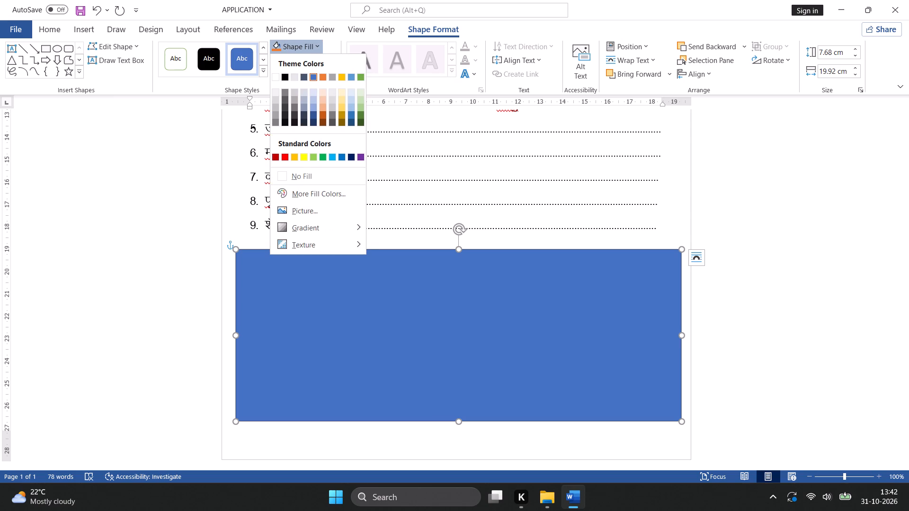
{"action": "left_click", "coordinate": [271, 75]}
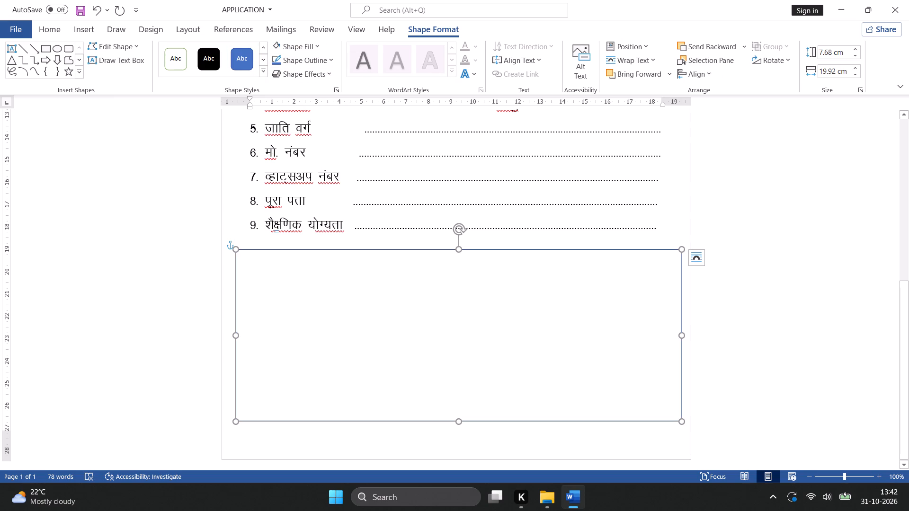
{"action": "left_click", "coordinate": [313, 292]}
{"action": "left_click", "coordinate": [122, 290]}
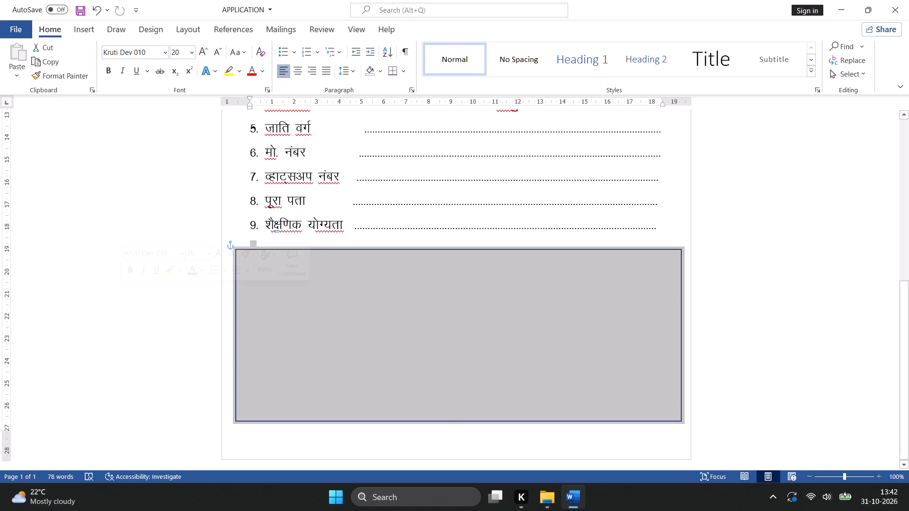
{"action": "left_click", "coordinate": [281, 323]}
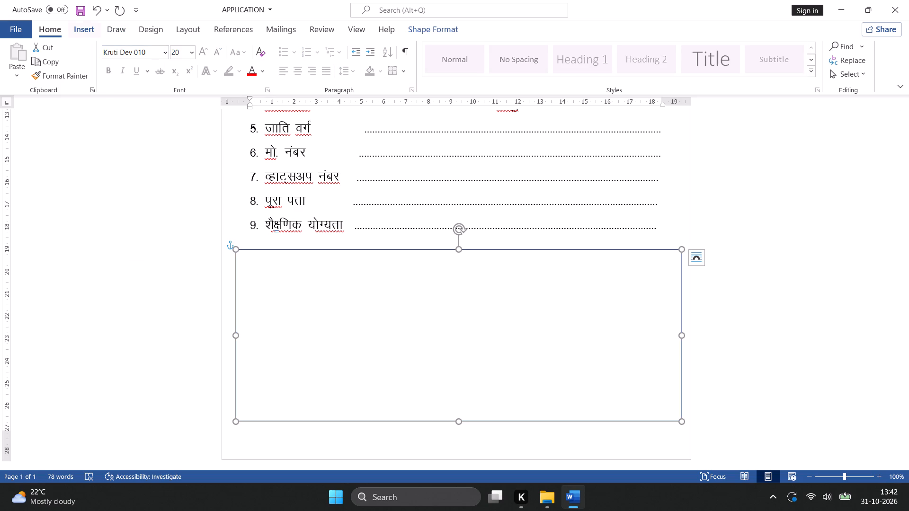
Draw a horizontal straight line about 19.9 cm long across the rectangle's full width, a little below its upper edge.
{"action": "left_click", "coordinate": [112, 37]}
{"action": "left_click", "coordinate": [97, 35]}
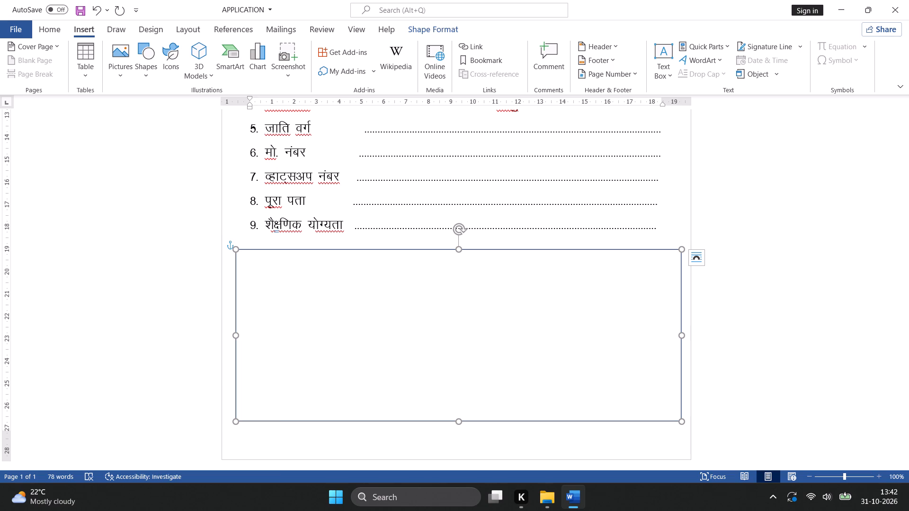
{"action": "left_click", "coordinate": [149, 75]}
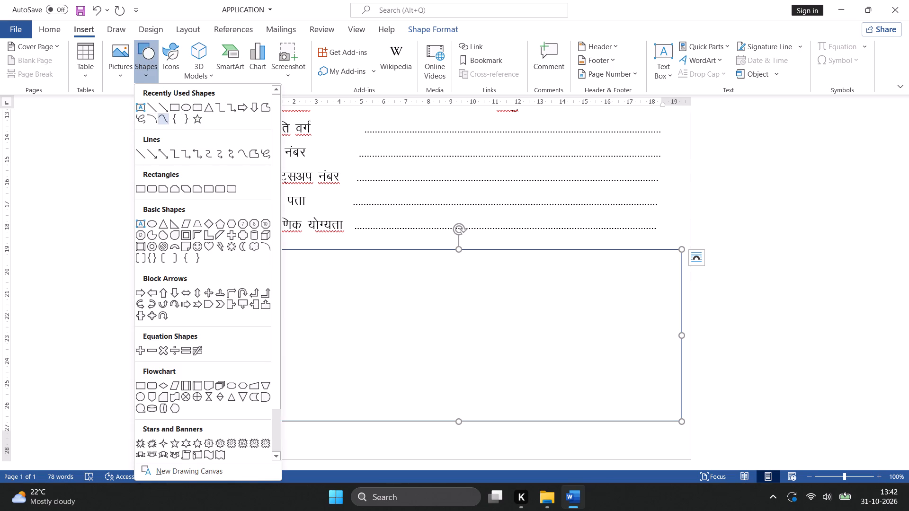
{"action": "left_click", "coordinate": [150, 111]}
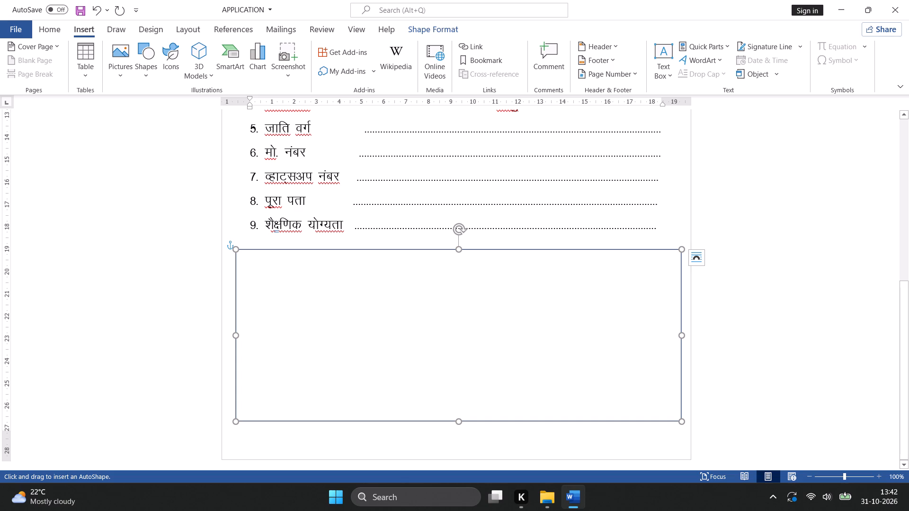
{"action": "left_click_drag", "start_coordinate": [237, 282], "coordinate": [295, 282]}
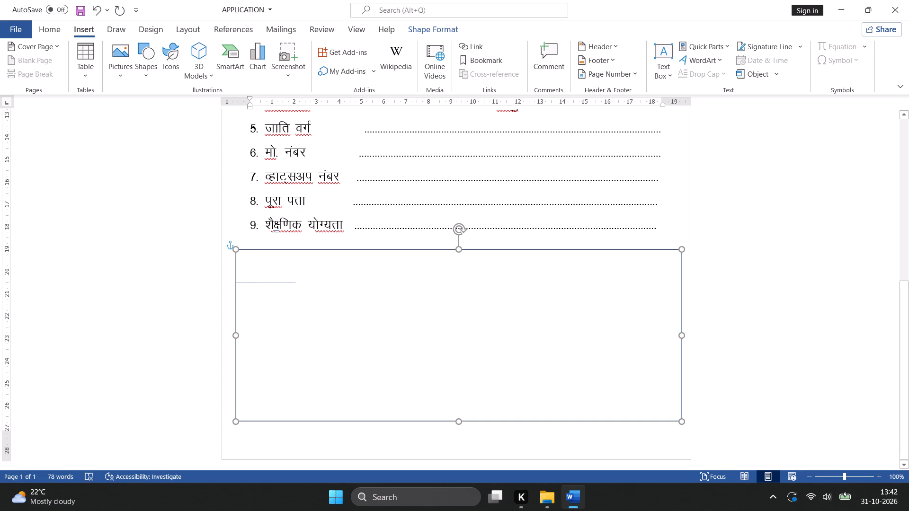
{"action": "left_click_drag", "start_coordinate": [295, 282], "coordinate": [499, 312]}
{"action": "left_click_drag", "start_coordinate": [499, 312], "coordinate": [677, 327]}
{"action": "left_click_drag", "start_coordinate": [677, 327], "coordinate": [682, 327]}
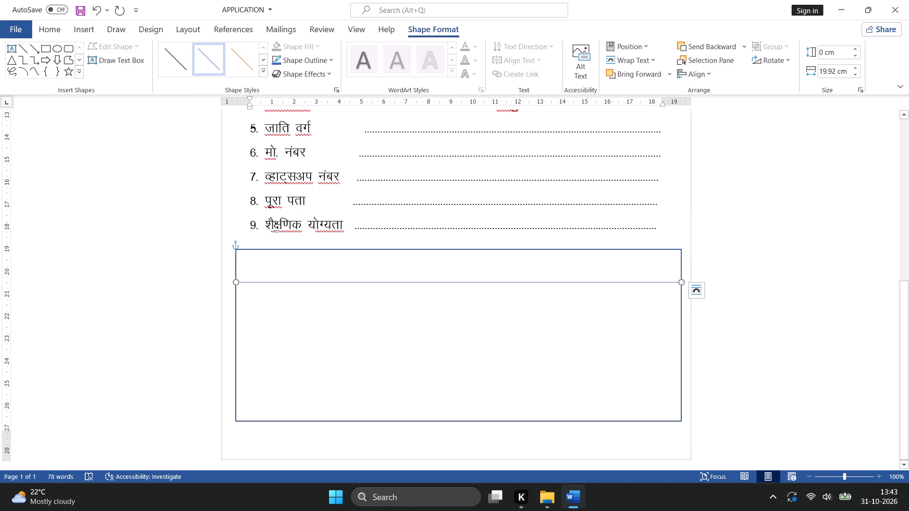
Set the horizontal line's outline weight to 1½ pt.
{"action": "left_click", "coordinate": [320, 58]}
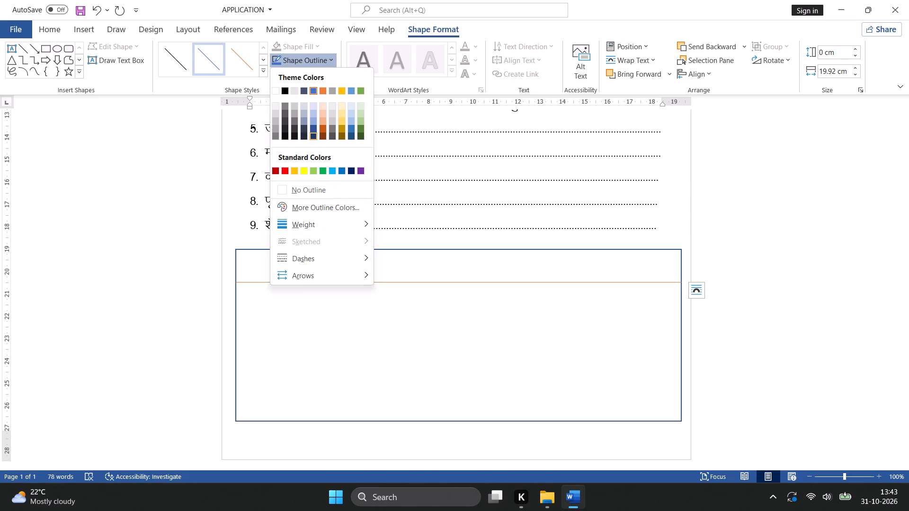
{"action": "left_click", "coordinate": [317, 222]}
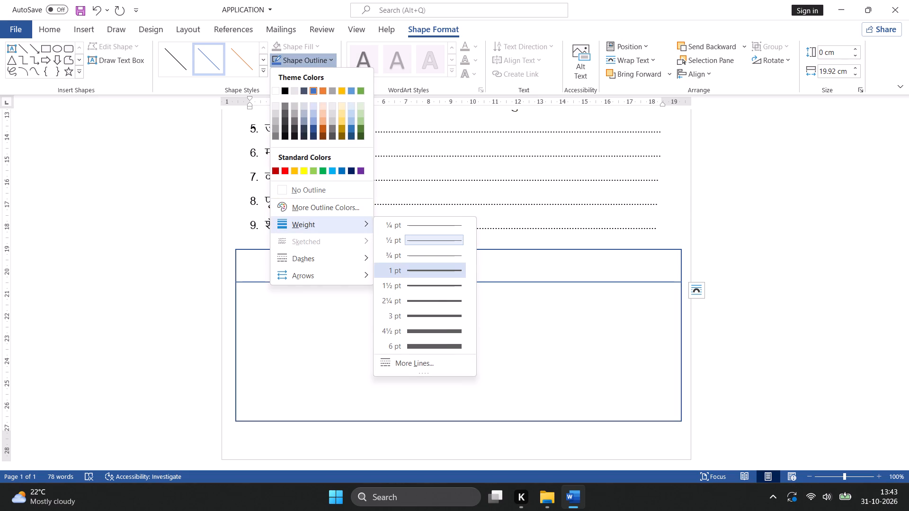
{"action": "left_click", "coordinate": [417, 289]}
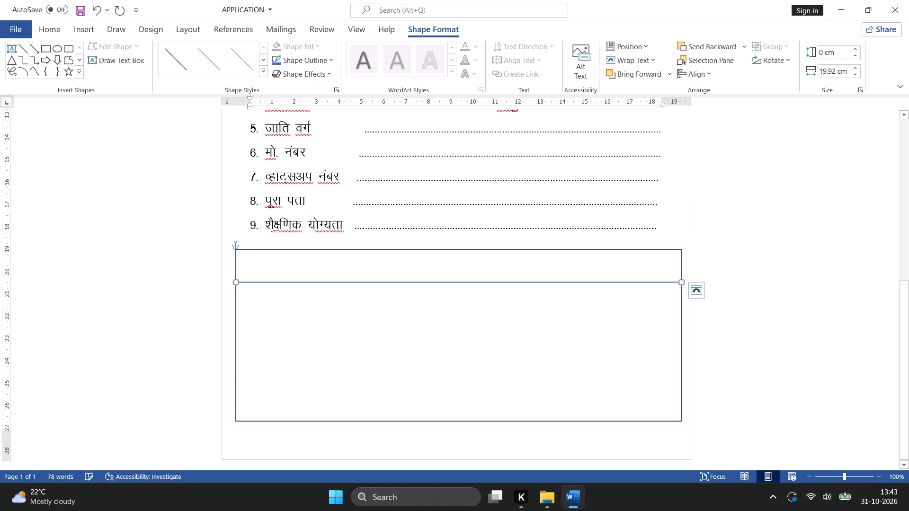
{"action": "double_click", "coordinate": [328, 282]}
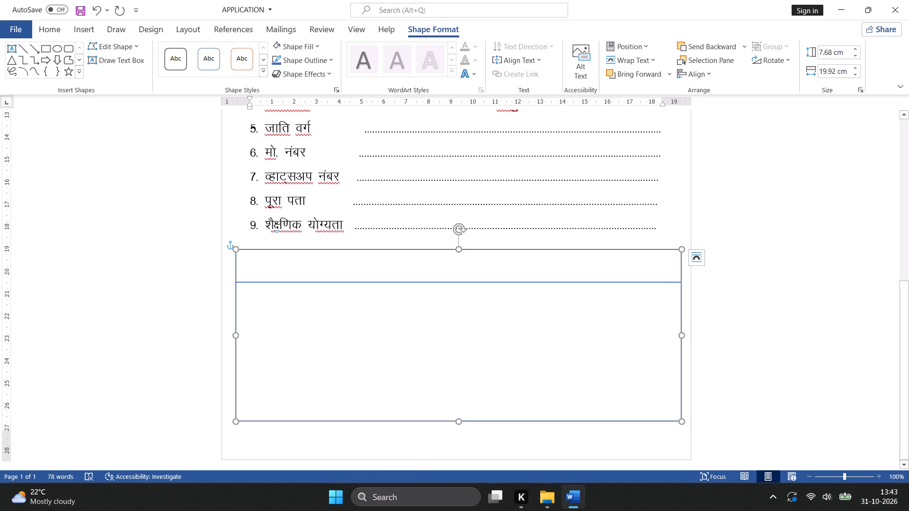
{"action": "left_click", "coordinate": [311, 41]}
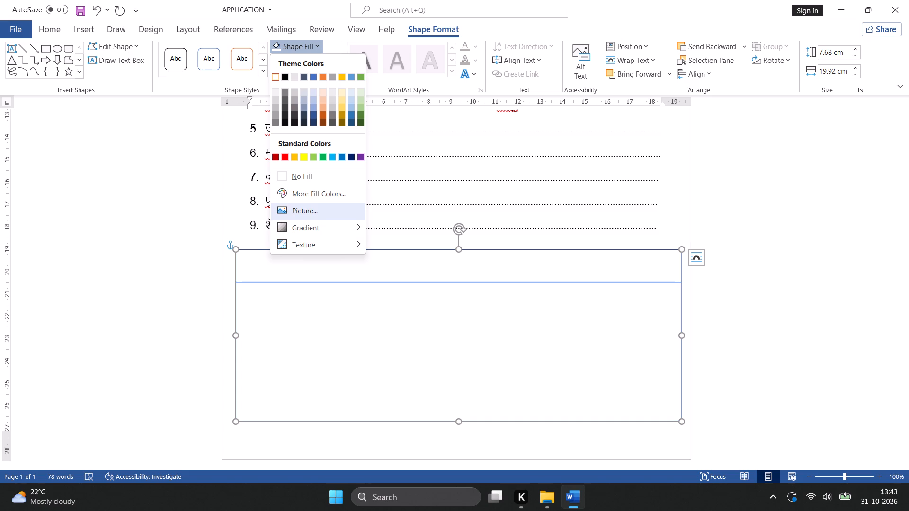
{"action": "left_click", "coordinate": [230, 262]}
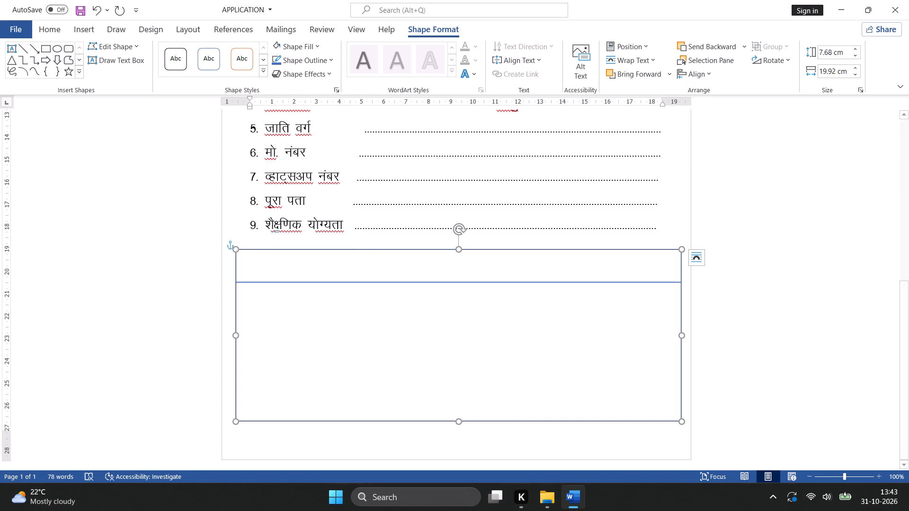
Set the outline colour of the rectangle below item 9 to black.
{"action": "double_click", "coordinate": [264, 283]}
{"action": "double_click", "coordinate": [264, 282]}
{"action": "left_click", "coordinate": [324, 62]}
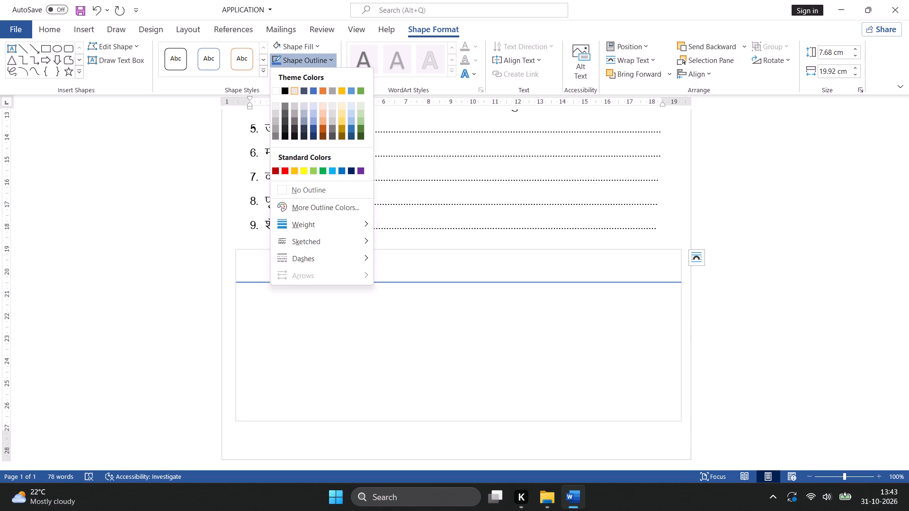
{"action": "left_click", "coordinate": [286, 92]}
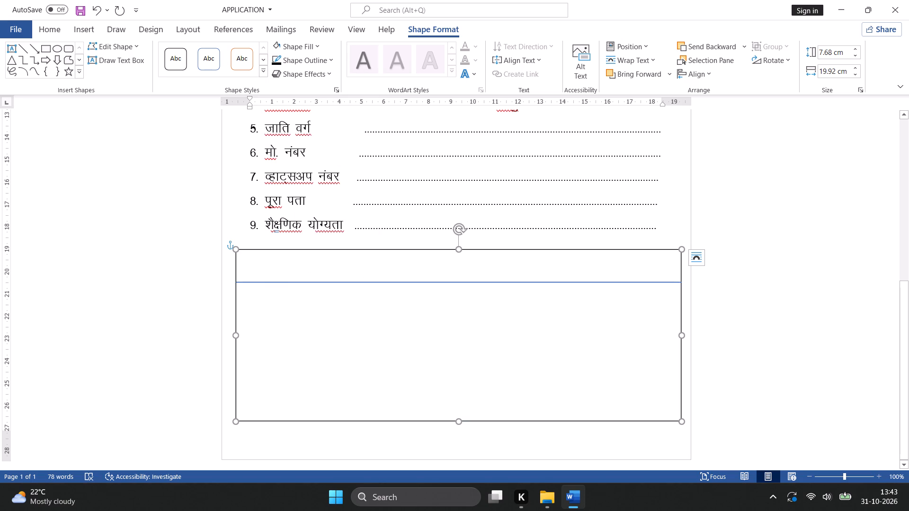
Set the outline colour of the horizontal line inside the rectangle to black.
{"action": "double_click", "coordinate": [315, 282]}
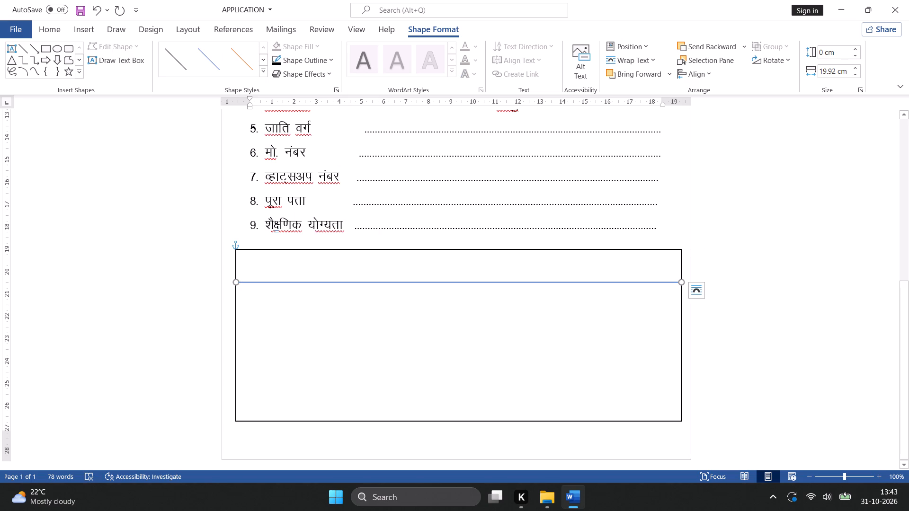
{"action": "left_click", "coordinate": [305, 64]}
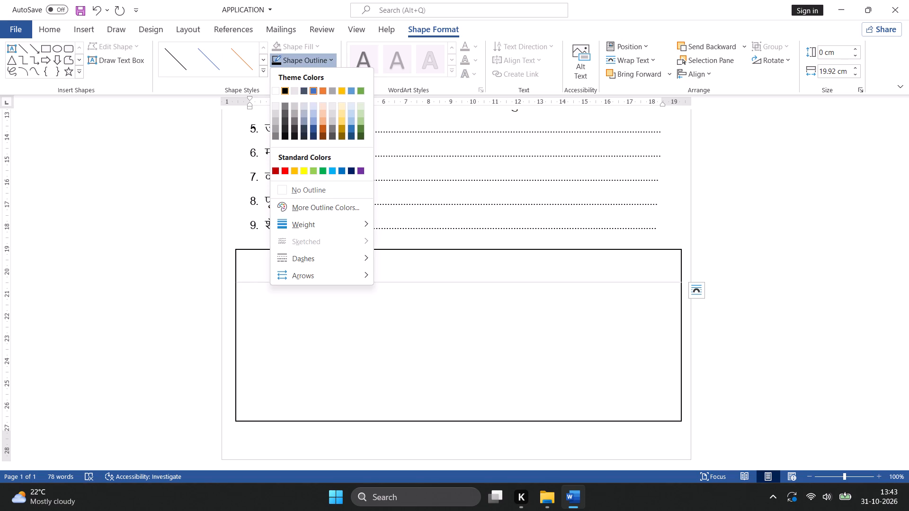
{"action": "left_click", "coordinate": [285, 91]}
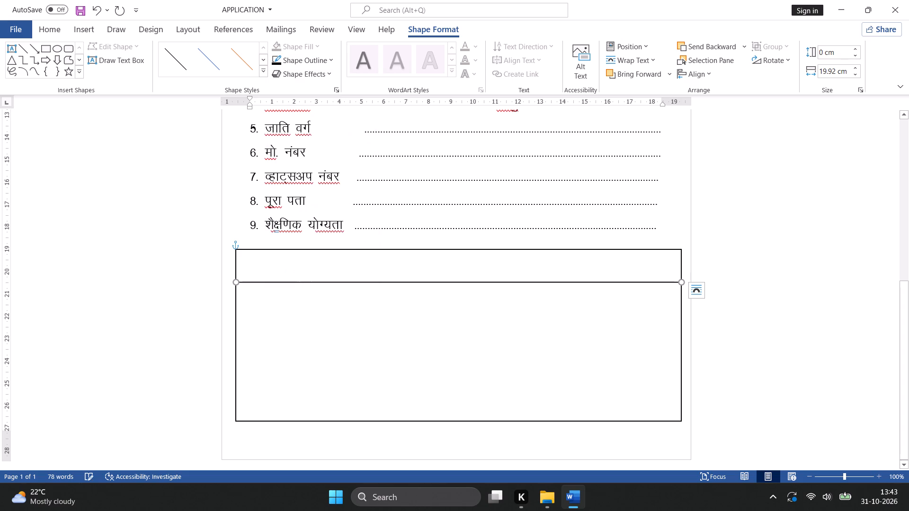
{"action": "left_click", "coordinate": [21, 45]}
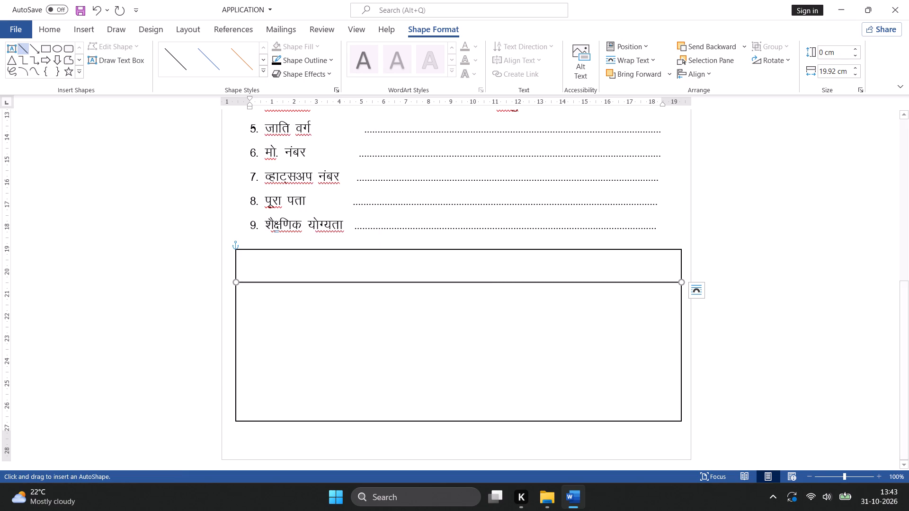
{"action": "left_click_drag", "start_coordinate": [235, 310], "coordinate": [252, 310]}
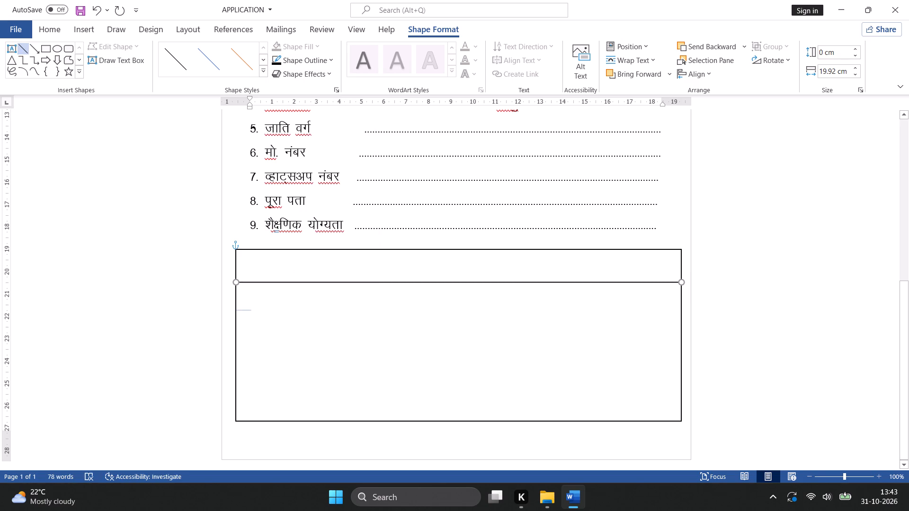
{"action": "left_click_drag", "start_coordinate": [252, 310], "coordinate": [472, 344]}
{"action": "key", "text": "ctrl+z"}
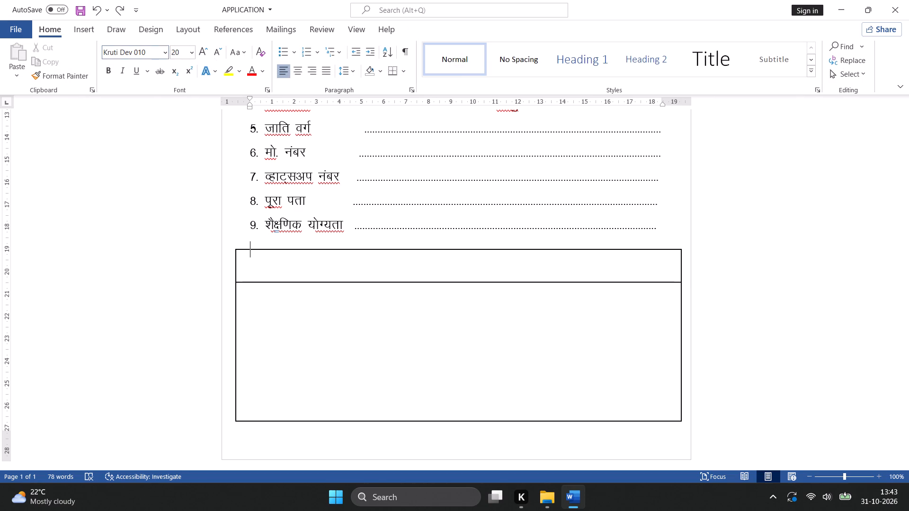
Draw a second horizontal straight line about 19.9 cm long across the rectangle's full width, a little below the first line.
{"action": "left_click", "coordinate": [82, 33]}
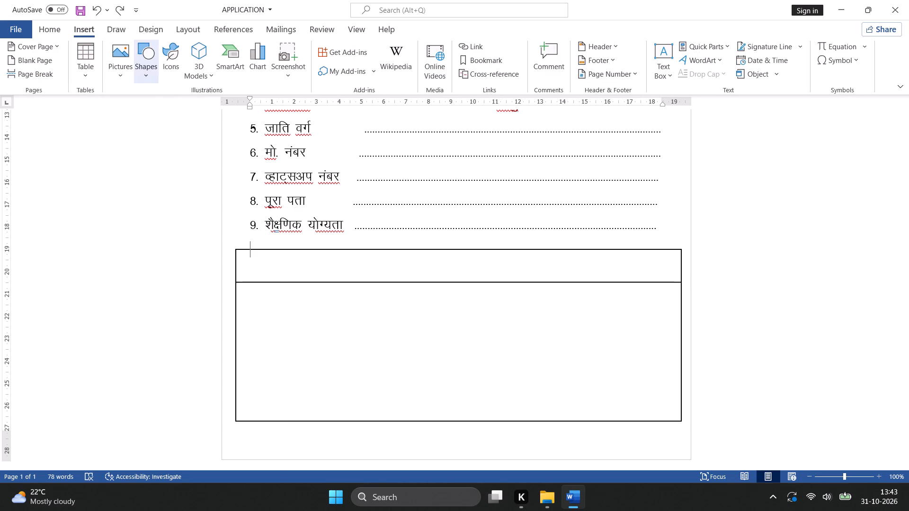
{"action": "left_click", "coordinate": [147, 76]}
{"action": "left_click", "coordinate": [150, 111]}
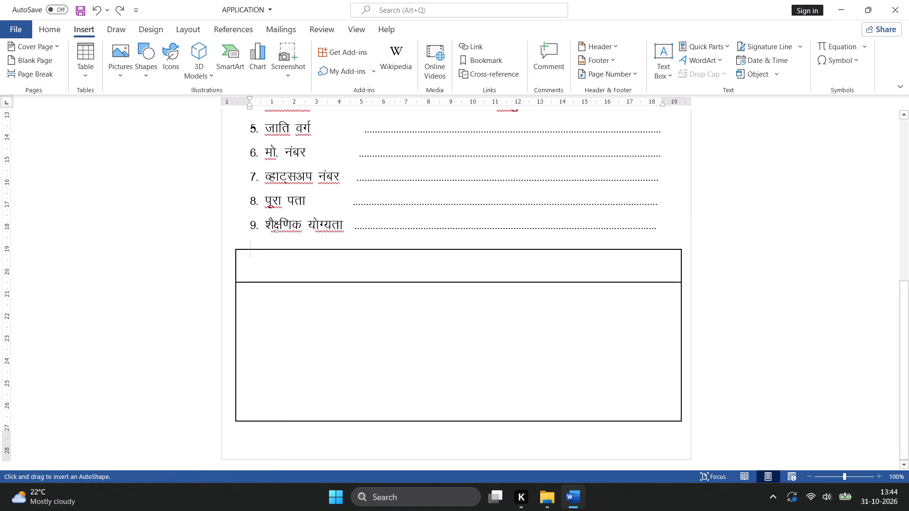
{"action": "left_click_drag", "start_coordinate": [236, 315], "coordinate": [677, 358], "text": "shift"}
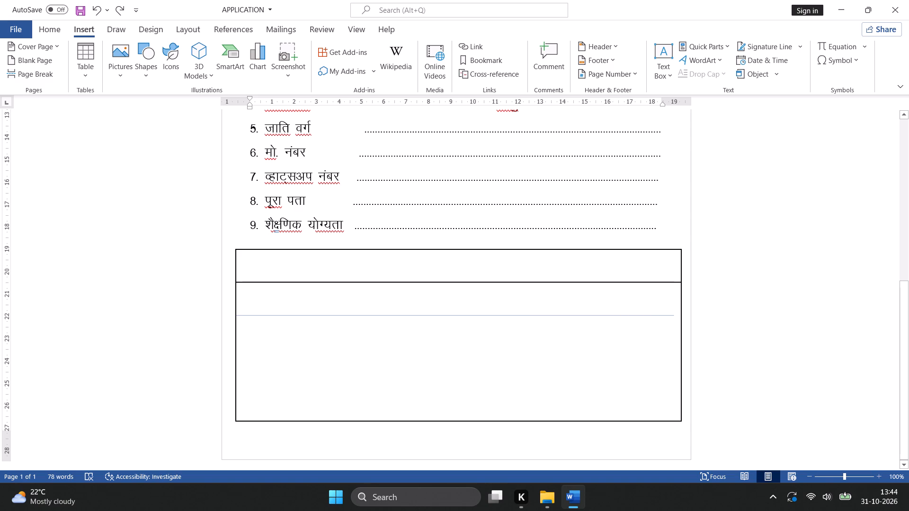
{"action": "left_click_drag", "start_coordinate": [677, 358], "coordinate": [683, 358], "text": "shift"}
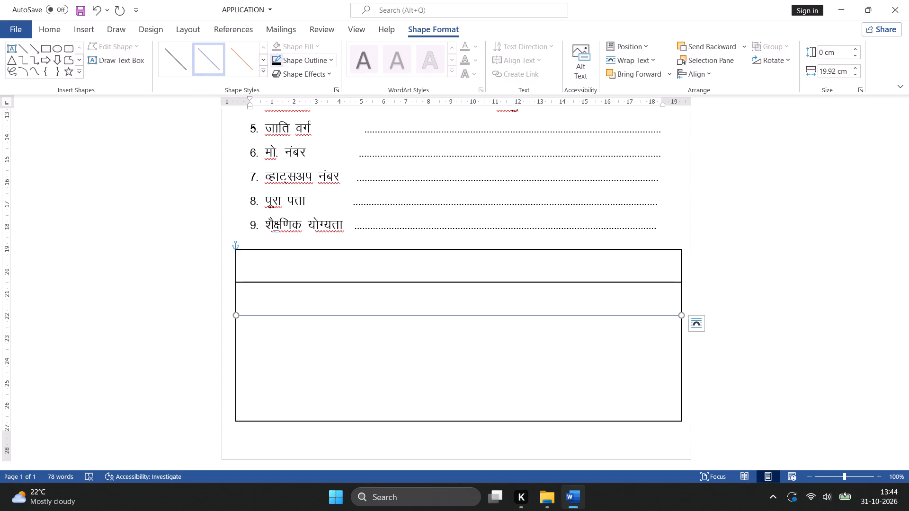
Set the second horizontal line's outline weight to 1½ pt.
{"action": "left_click", "coordinate": [283, 64]}
{"action": "left_click", "coordinate": [294, 64]}
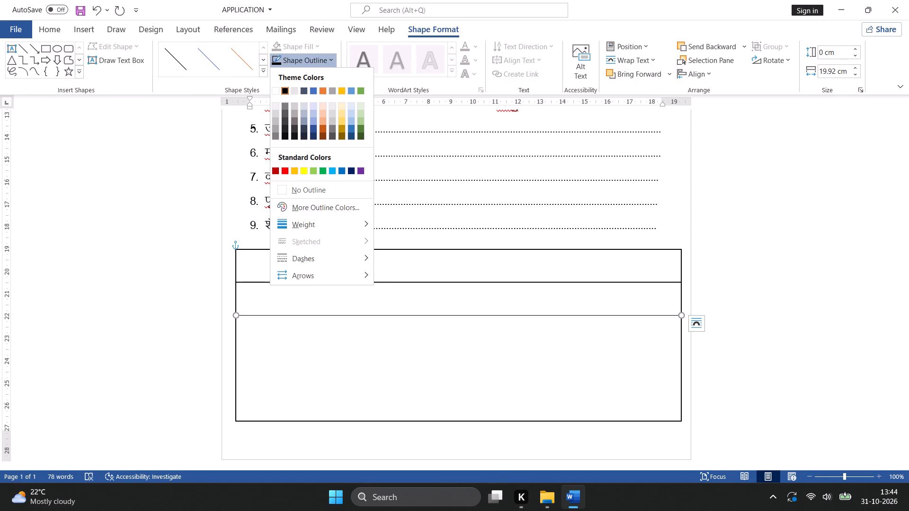
{"action": "left_click", "coordinate": [312, 223]}
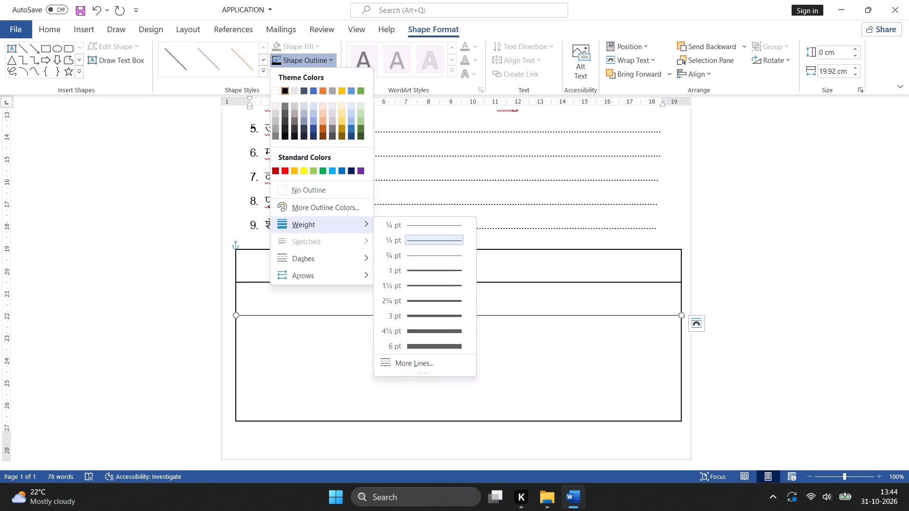
{"action": "left_click", "coordinate": [418, 282]}
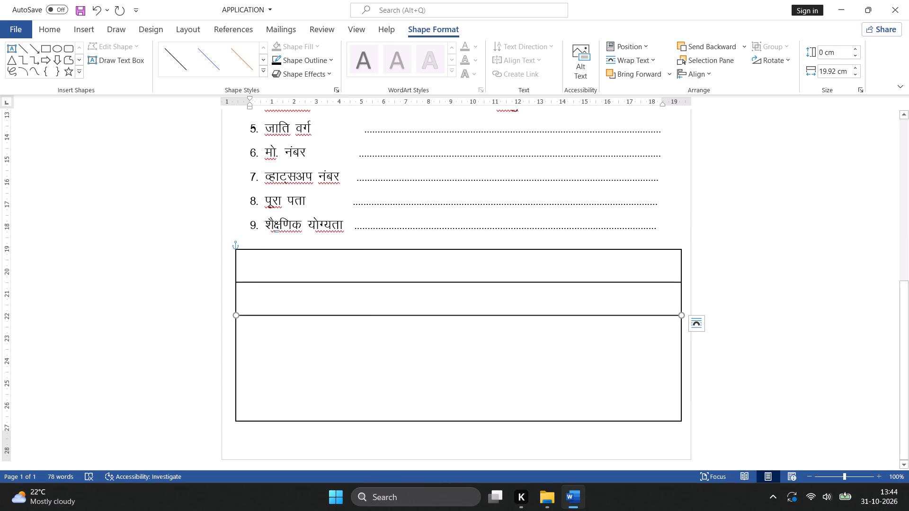
Draw a third horizontal straight line about 19.9 cm long across the rectangle's full width, below the second line.
{"action": "left_click", "coordinate": [23, 50]}
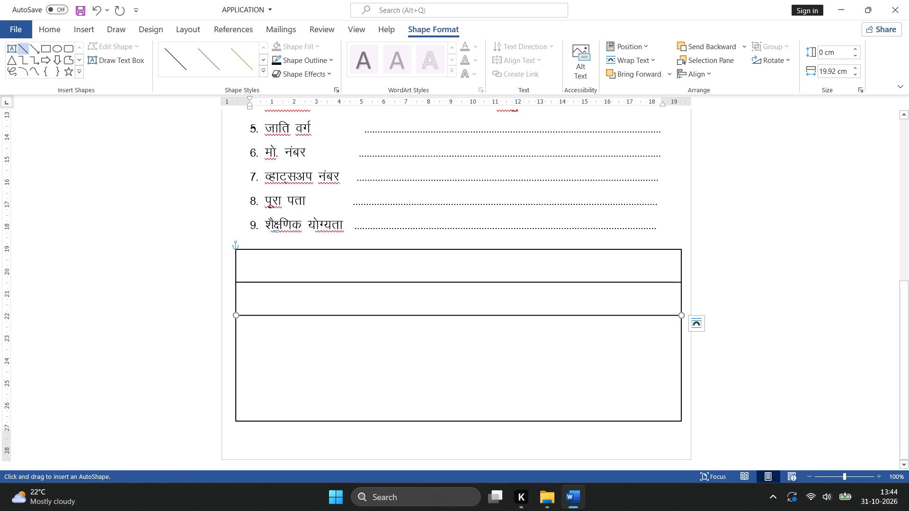
{"action": "left_click_drag", "start_coordinate": [236, 354], "coordinate": [446, 379], "text": "shift"}
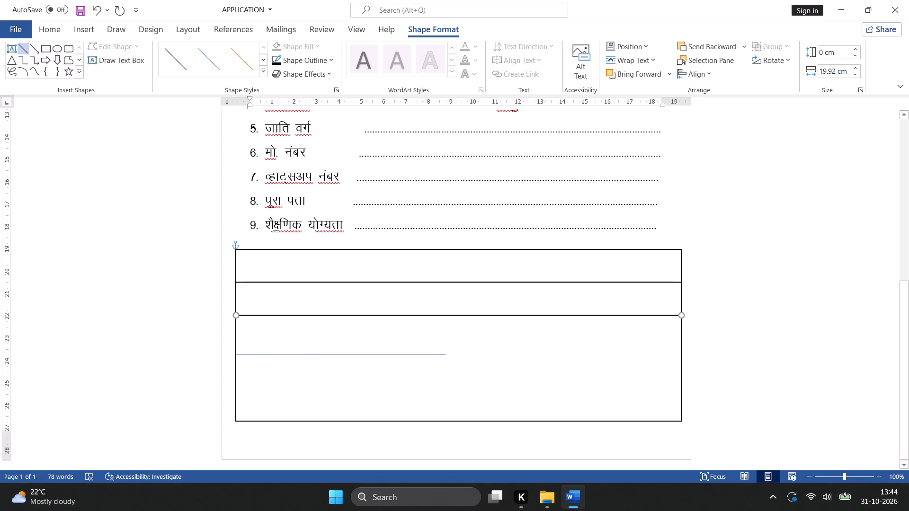
{"action": "left_click_drag", "start_coordinate": [446, 379], "coordinate": [680, 390], "text": "shift"}
{"action": "left_click_drag", "start_coordinate": [680, 390], "coordinate": [683, 390], "text": "shift"}
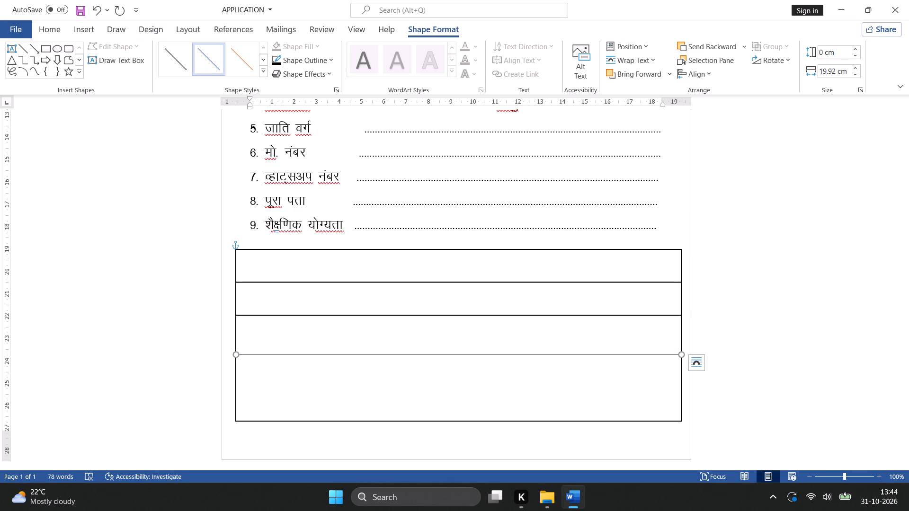
Apply the black preset line style to the third horizontal line.
{"action": "left_click", "coordinate": [178, 57]}
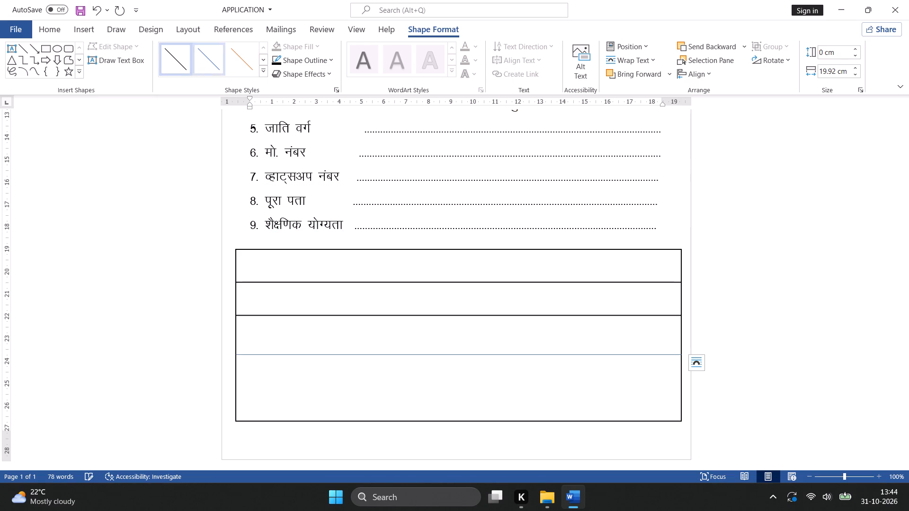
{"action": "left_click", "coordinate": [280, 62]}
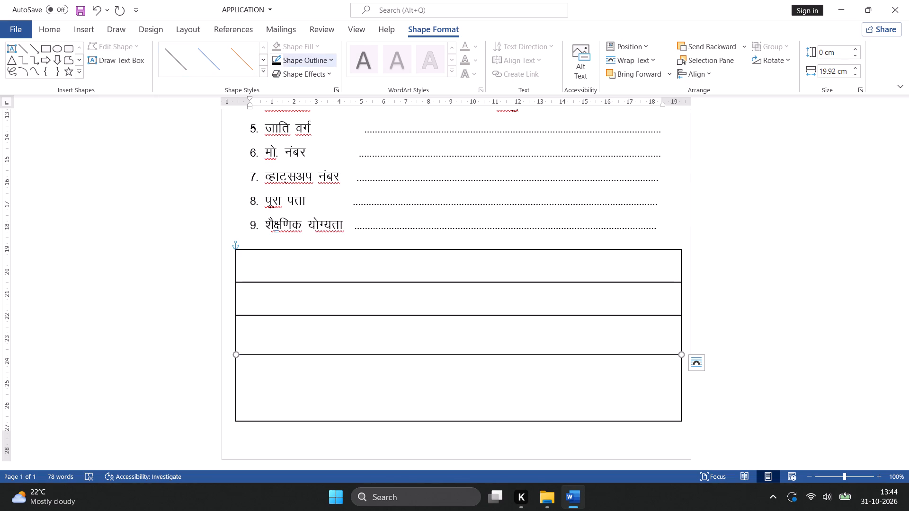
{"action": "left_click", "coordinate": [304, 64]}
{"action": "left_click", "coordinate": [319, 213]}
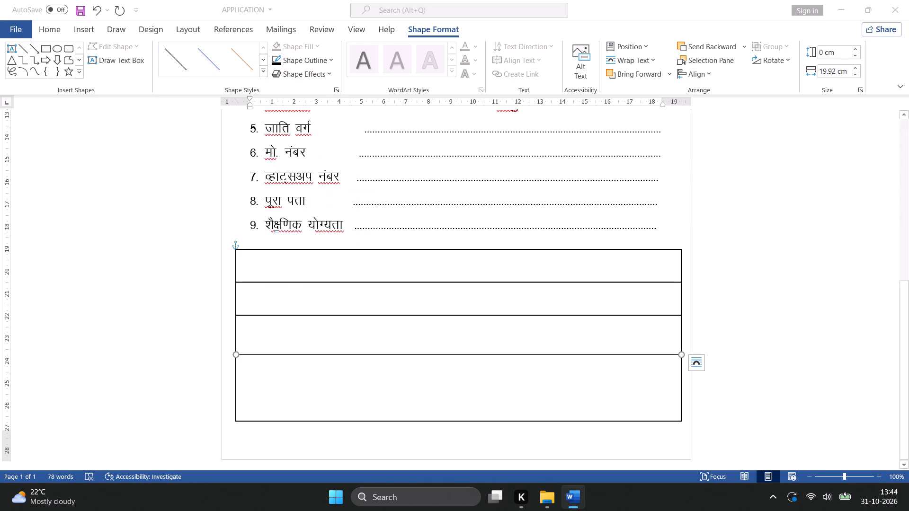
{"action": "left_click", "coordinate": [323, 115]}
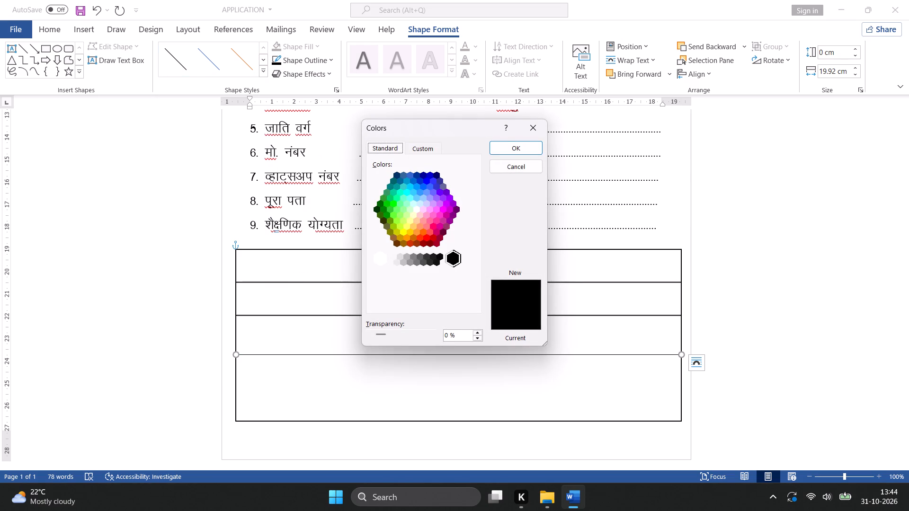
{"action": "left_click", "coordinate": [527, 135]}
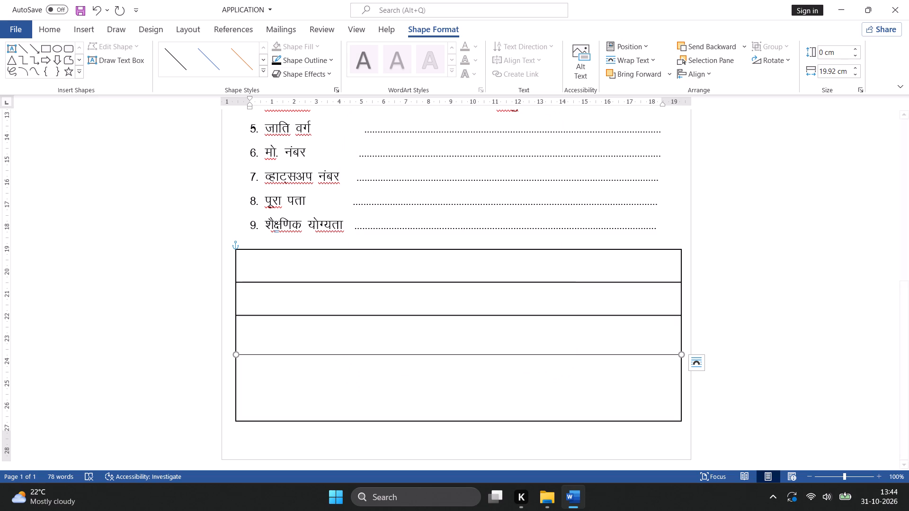
Set the third horizontal line's outline weight to 1½ pt.
{"action": "left_click", "coordinate": [293, 57]}
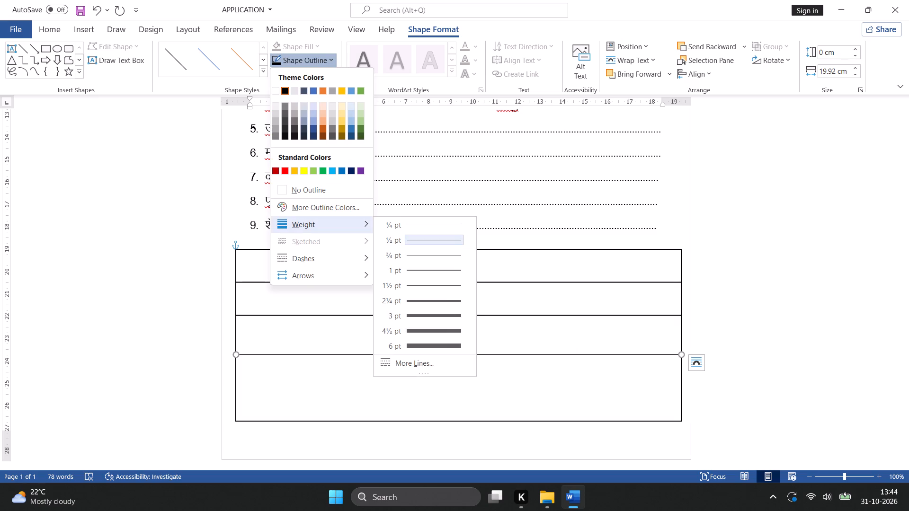
{"action": "left_click", "coordinate": [303, 226]}
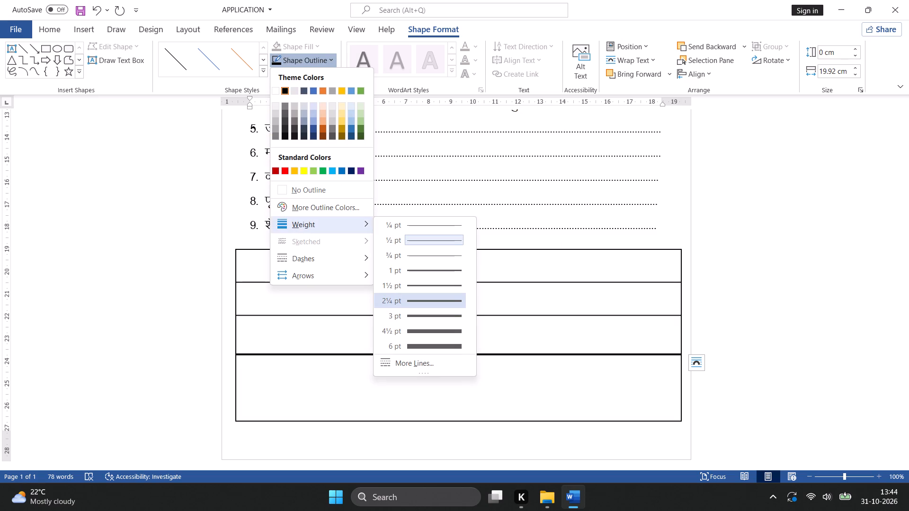
{"action": "left_click", "coordinate": [417, 289]}
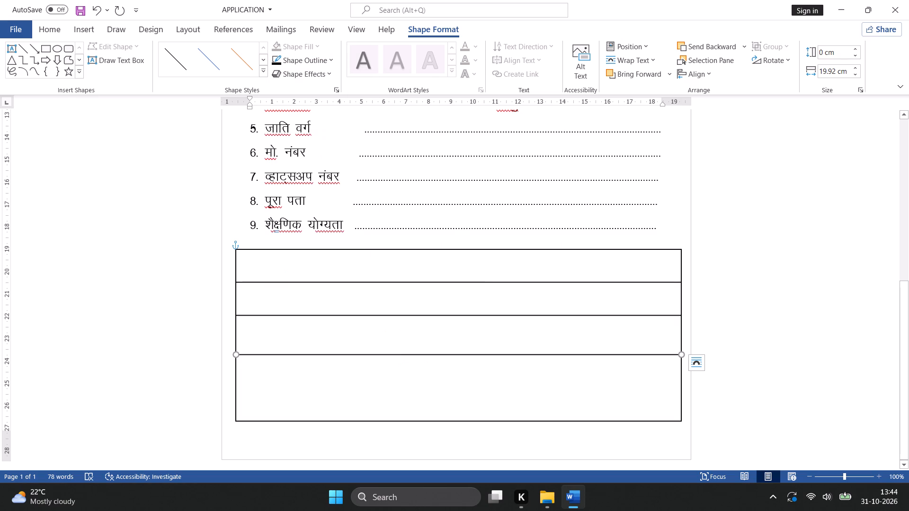
Draw a fourth horizontal straight line about 20 cm long across the rectangle, midway between the third line and the lower edge.
{"action": "left_click", "coordinate": [21, 49]}
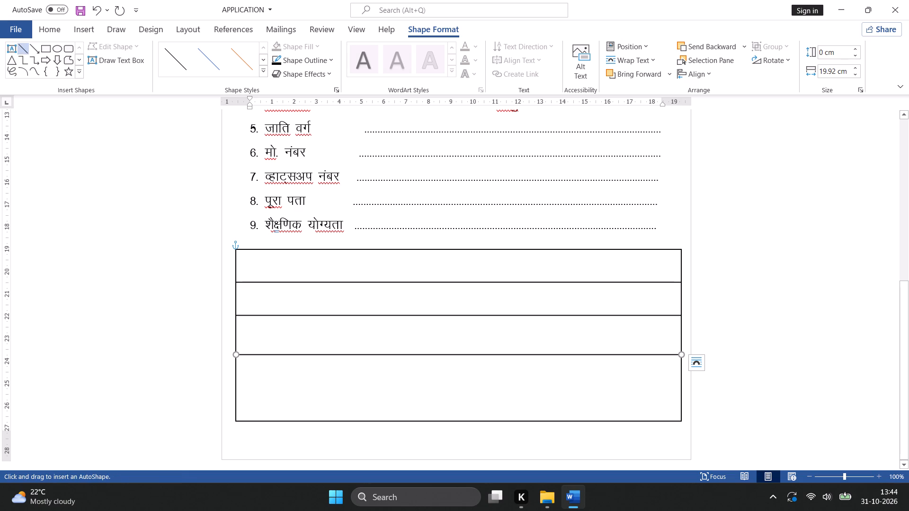
{"action": "left_click_drag", "start_coordinate": [234, 389], "coordinate": [666, 454]}
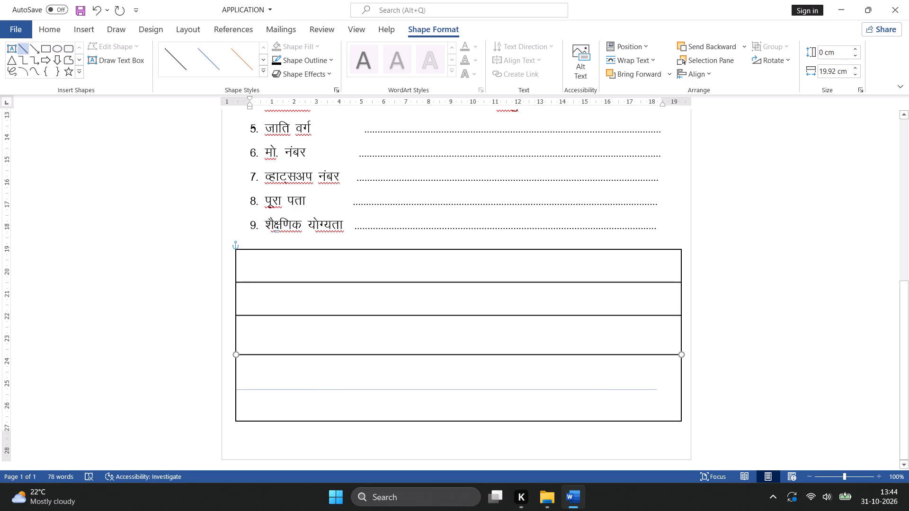
{"action": "left_click_drag", "start_coordinate": [666, 454], "coordinate": [677, 459]}
{"action": "left_click_drag", "start_coordinate": [677, 459], "coordinate": [684, 459]}
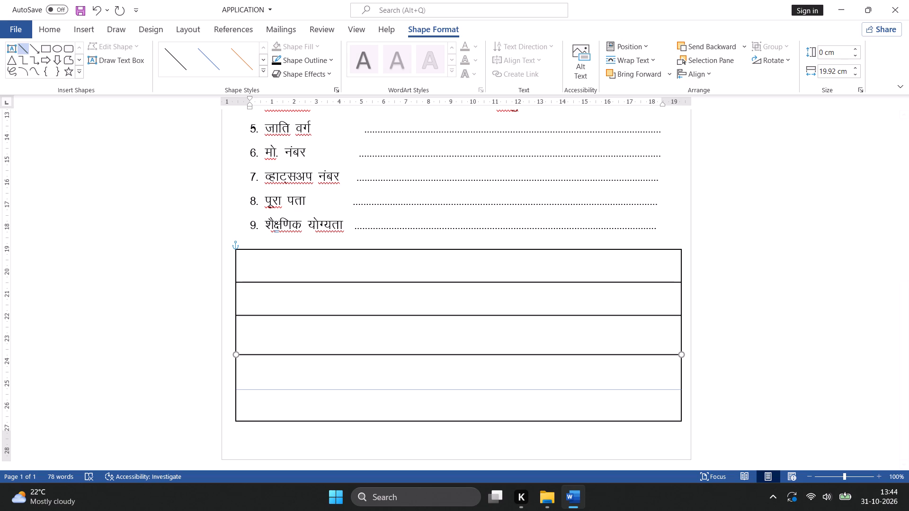
{"action": "left_click_drag", "start_coordinate": [684, 459], "coordinate": [684, 460]}
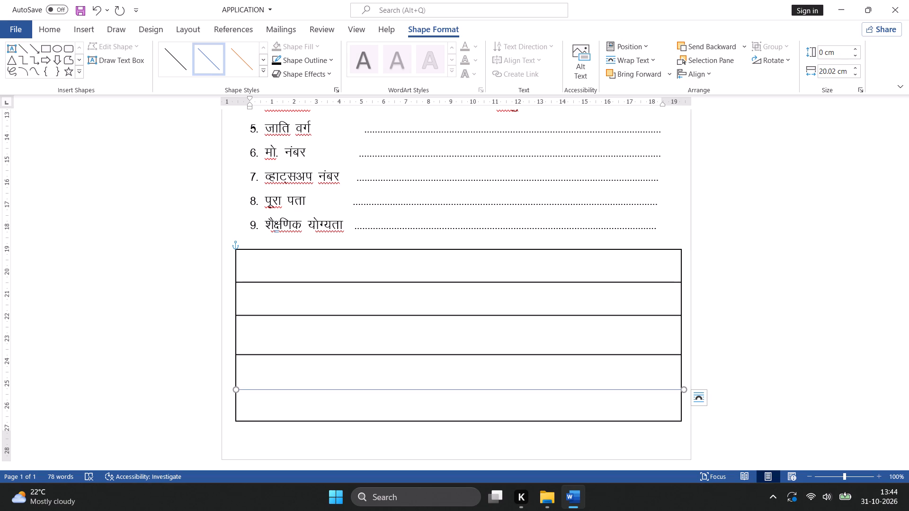
Apply the black preset line style to the fourth horizontal line.
{"action": "left_click", "coordinate": [184, 68]}
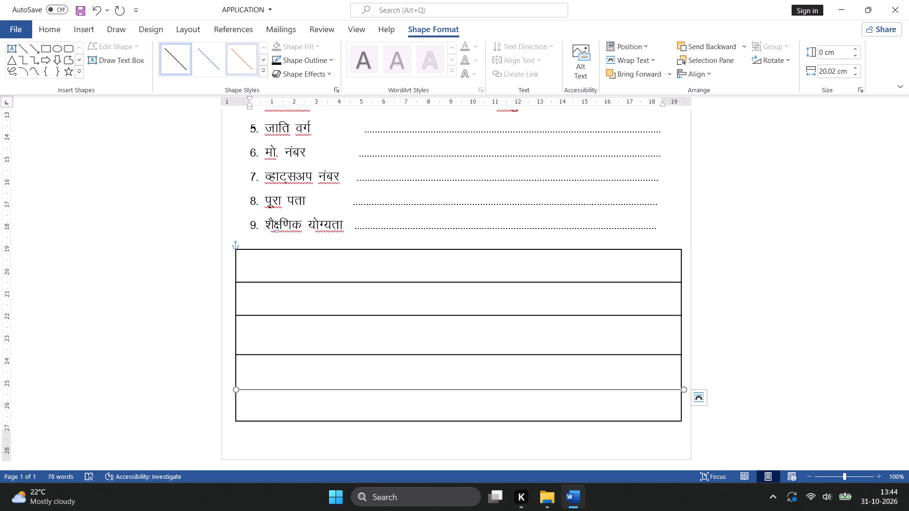
Set the fourth horizontal line's outline weight to 1½ pt.
{"action": "left_click", "coordinate": [290, 58]}
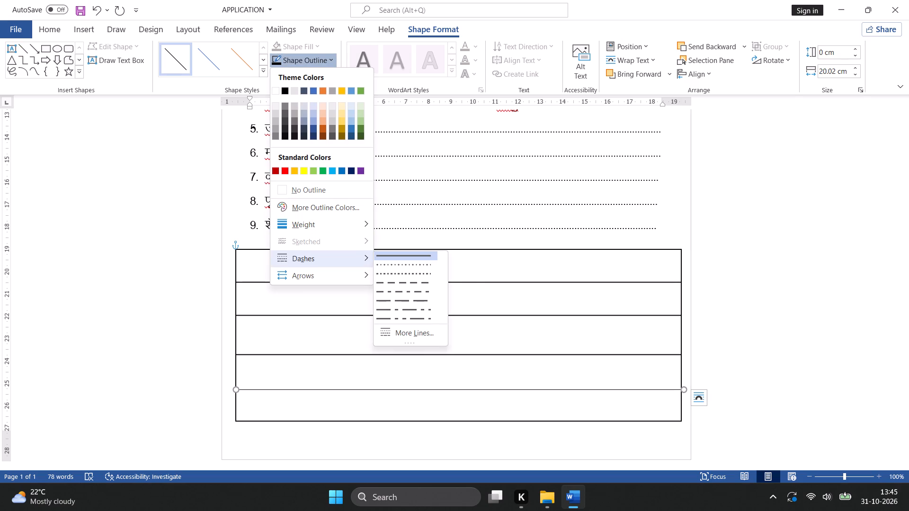
{"action": "left_click", "coordinate": [339, 229]}
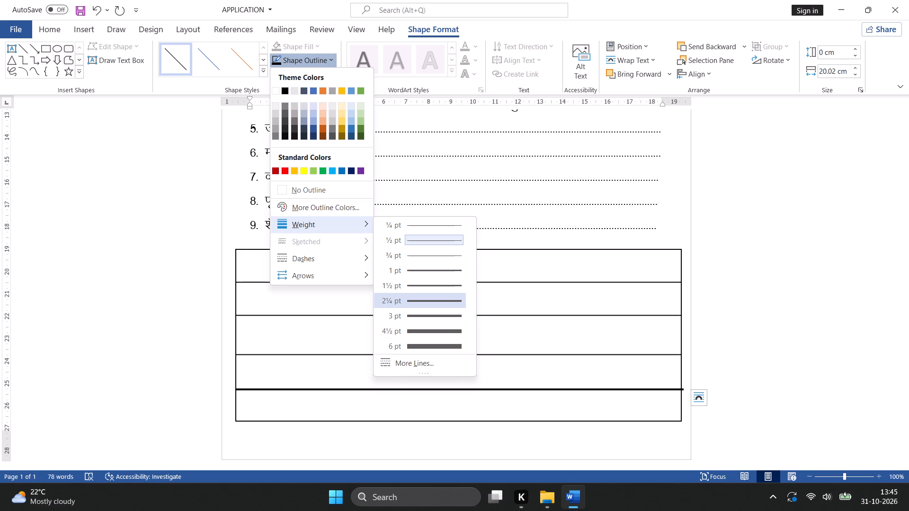
{"action": "left_click", "coordinate": [413, 288]}
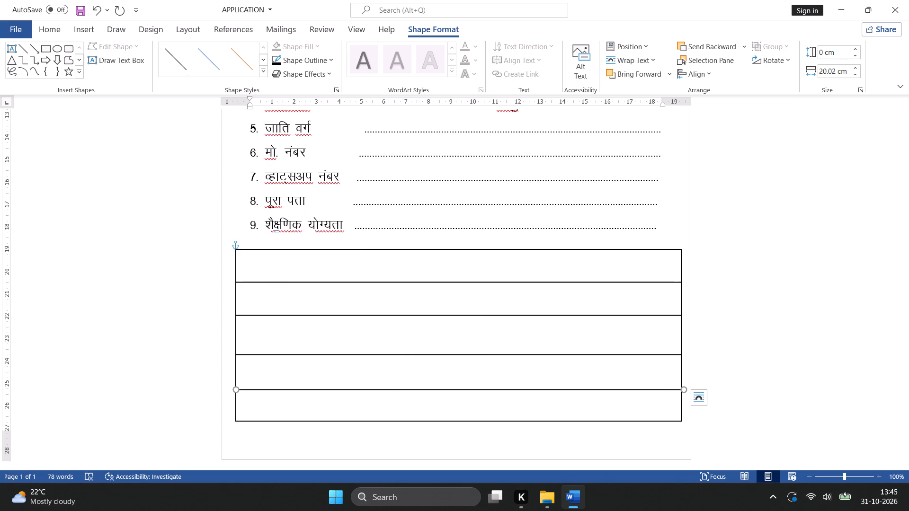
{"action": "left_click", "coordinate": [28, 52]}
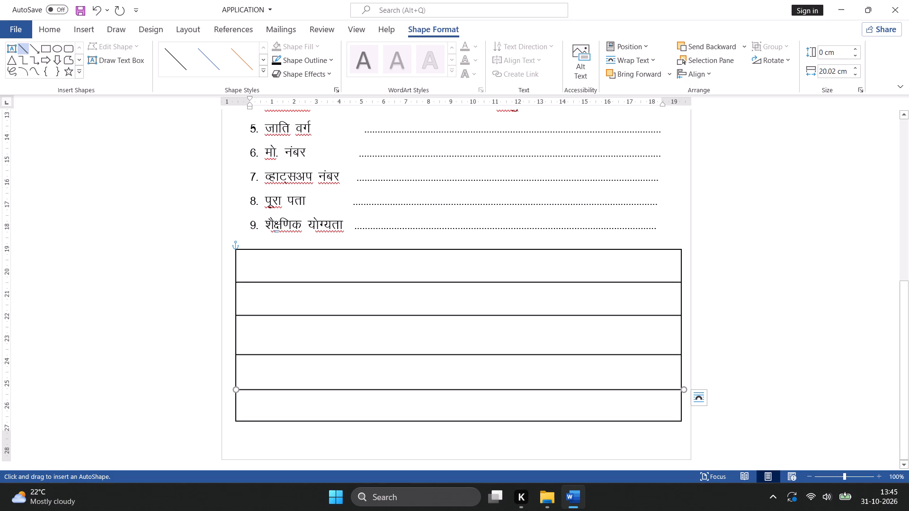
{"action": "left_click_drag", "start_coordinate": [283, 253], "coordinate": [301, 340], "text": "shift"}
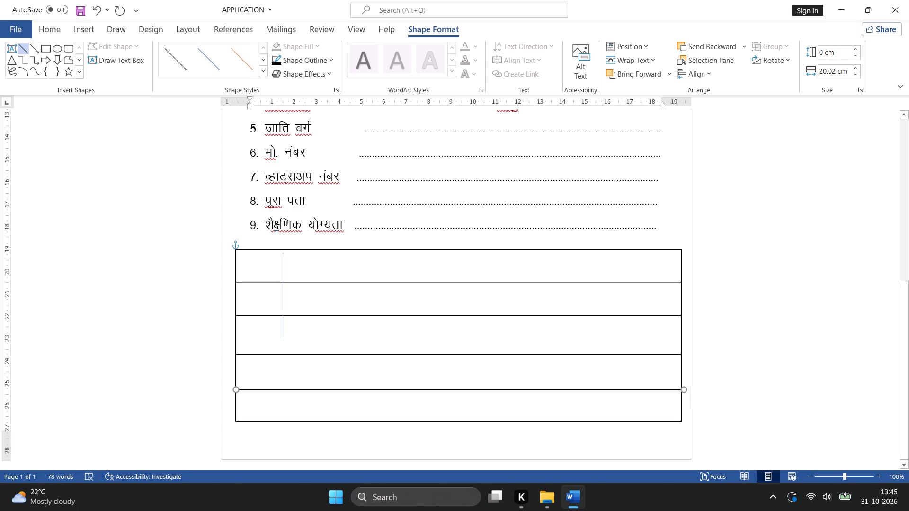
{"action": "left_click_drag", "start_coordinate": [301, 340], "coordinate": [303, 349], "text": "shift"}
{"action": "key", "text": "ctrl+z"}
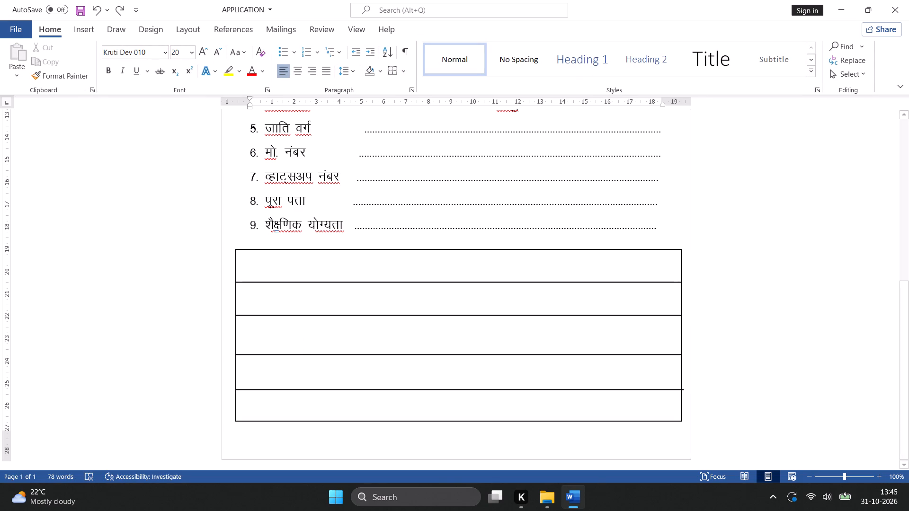
Draw a vertical straight line about 7.7 cm tall from the box's top edge to its bottom edge, near the 2 cm ruler mark.
{"action": "left_click", "coordinate": [78, 28]}
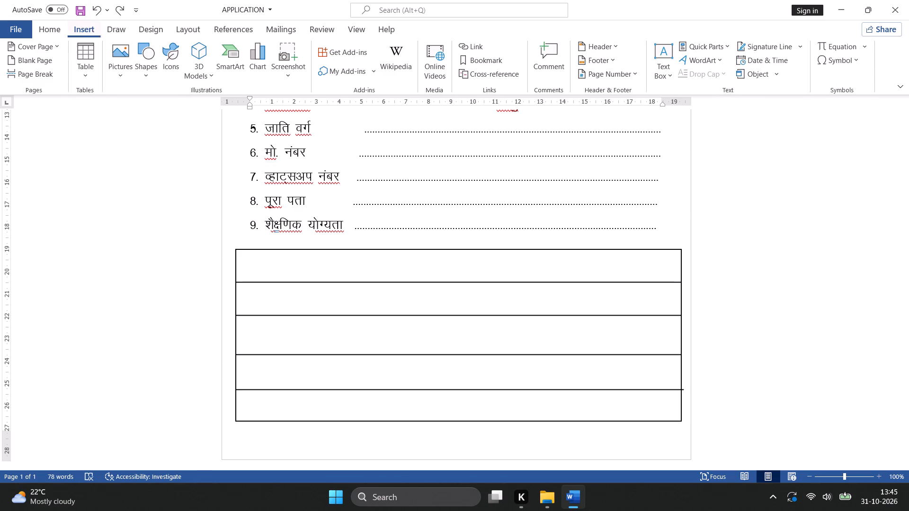
{"action": "left_click", "coordinate": [151, 64]}
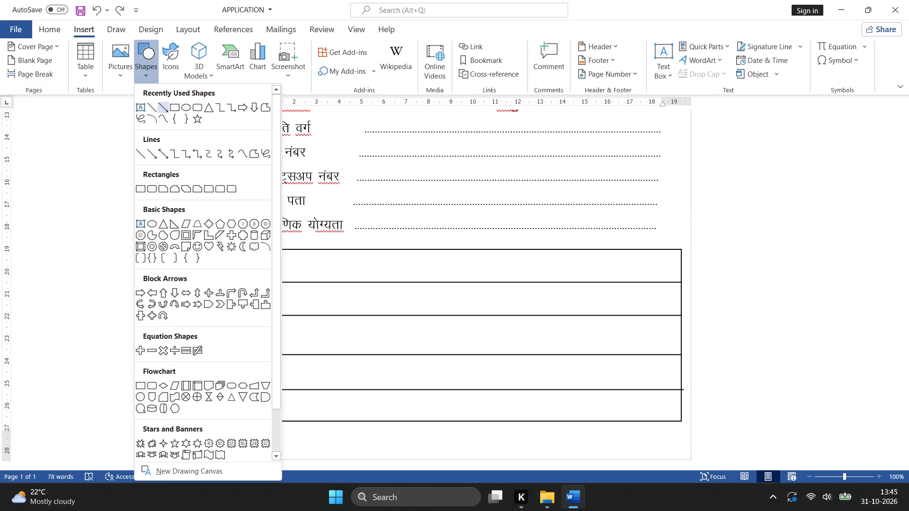
{"action": "left_click", "coordinate": [151, 111]}
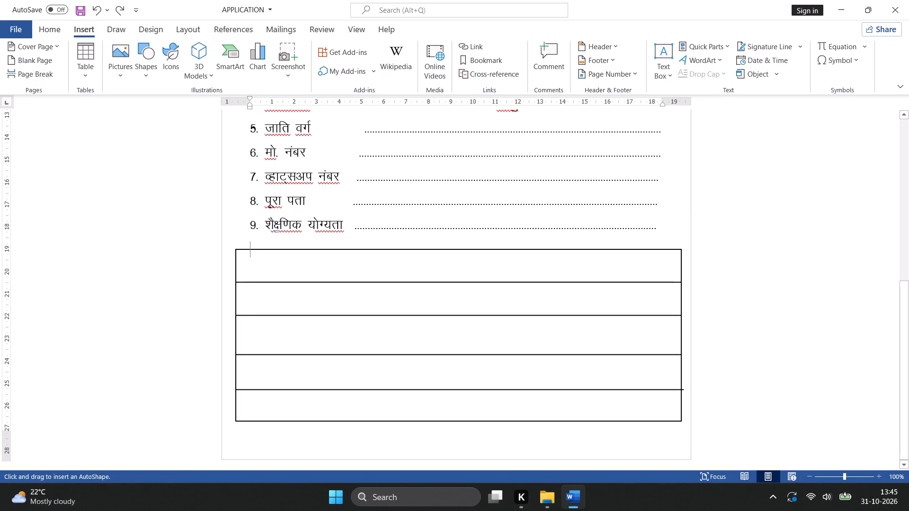
{"action": "left_click_drag", "start_coordinate": [299, 251], "coordinate": [312, 420], "text": "shift"}
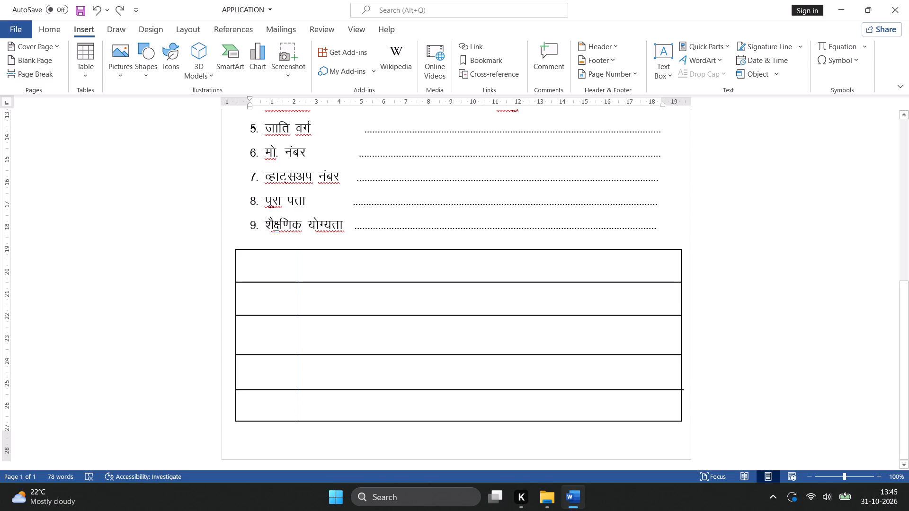
{"action": "left_click_drag", "start_coordinate": [312, 420], "coordinate": [316, 422], "text": "shift"}
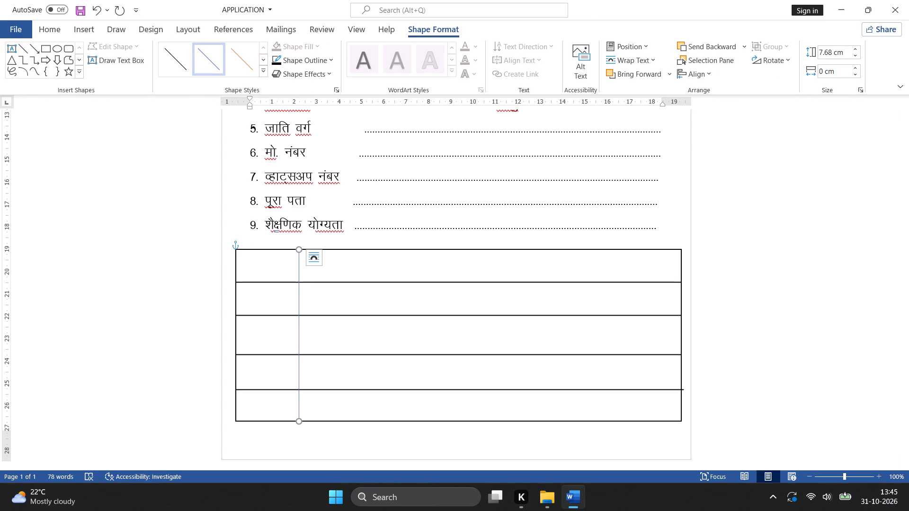
Apply the black preset line style to the first vertical line and set its outline weight to 1½ pt.
{"action": "left_click", "coordinate": [285, 65]}
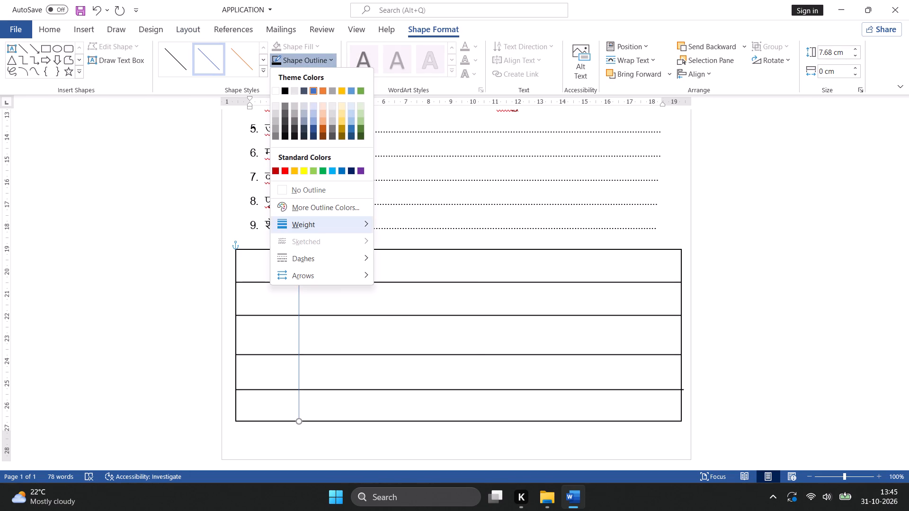
{"action": "left_click", "coordinate": [331, 225]}
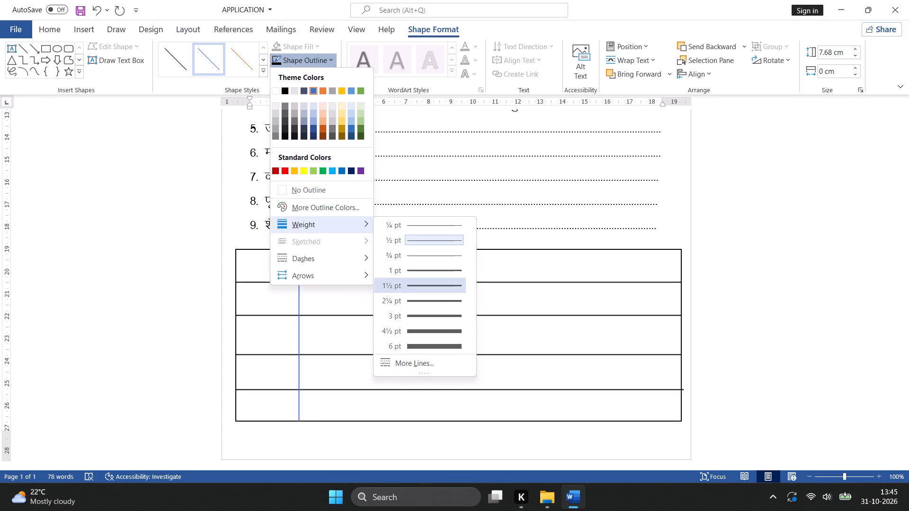
{"action": "left_click", "coordinate": [178, 46]}
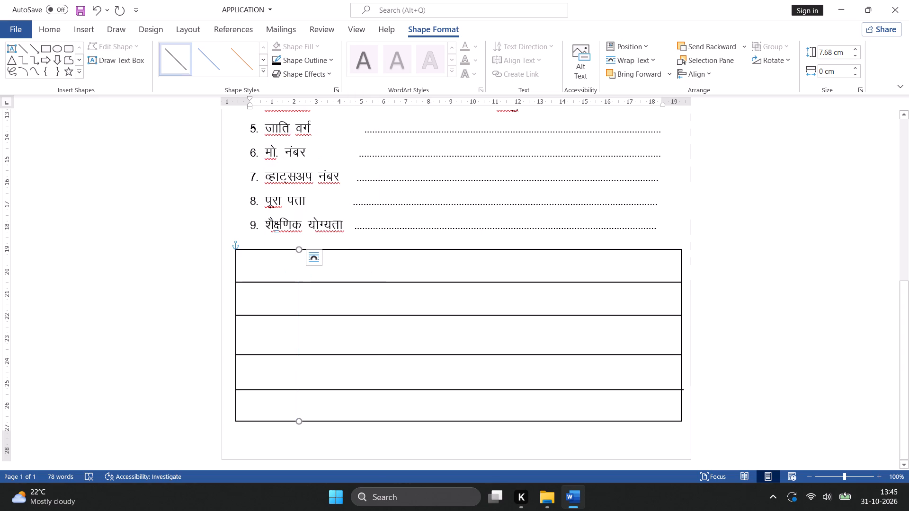
{"action": "left_click", "coordinate": [304, 60]}
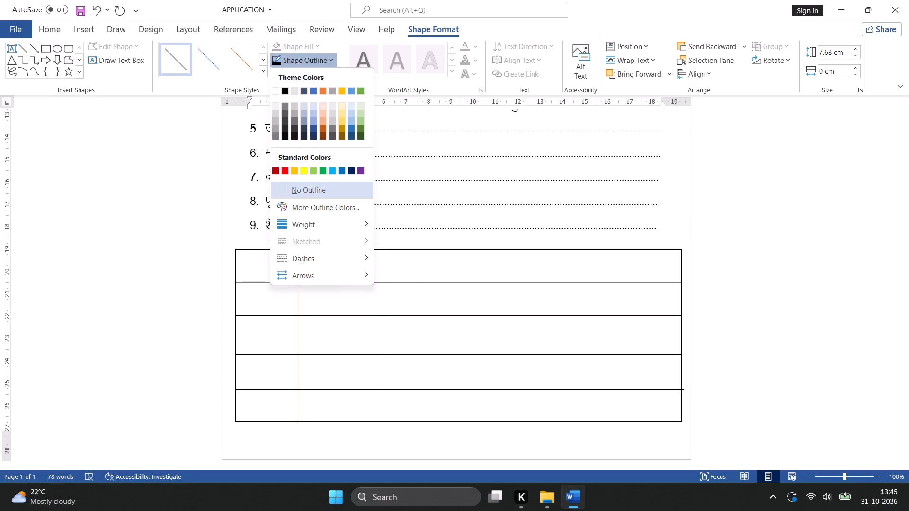
{"action": "left_click", "coordinate": [332, 223]}
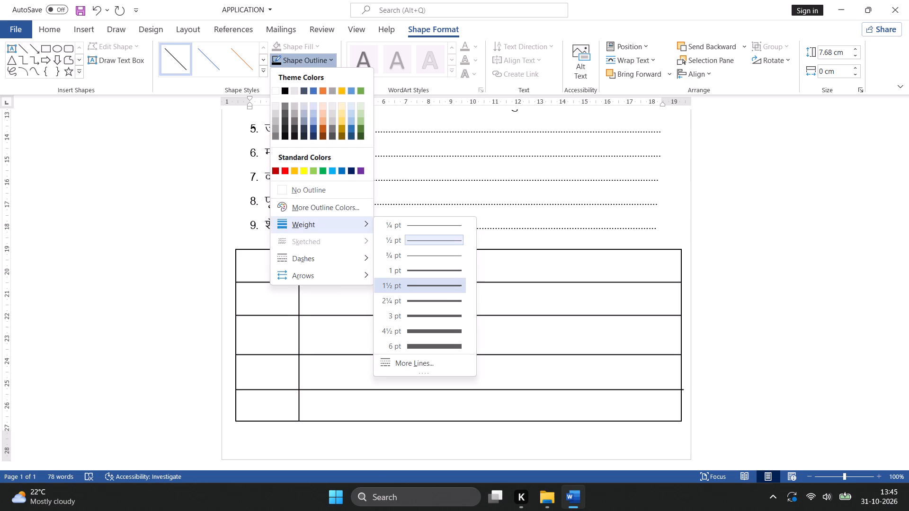
{"action": "left_click", "coordinate": [407, 286]}
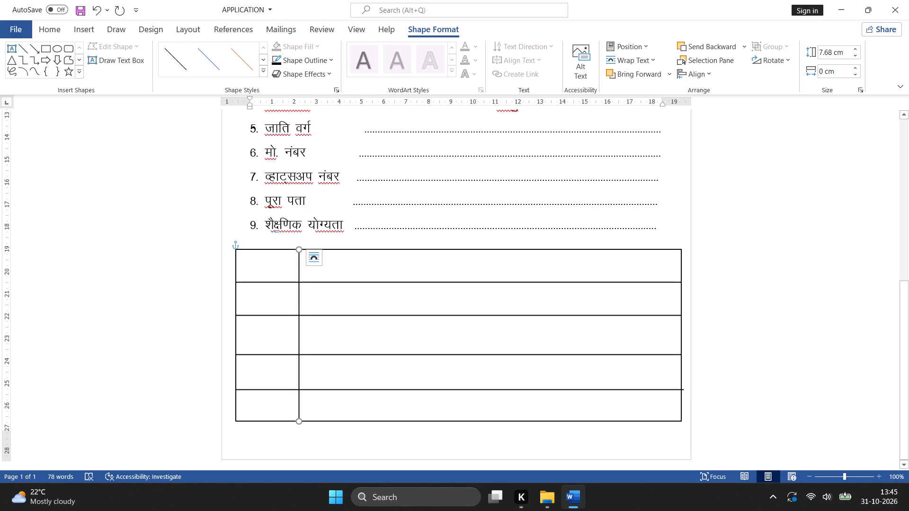
Draw a second vertical straight line about 7.8 cm tall down the full height of the box, near the 6 cm ruler mark.
{"action": "left_click", "coordinate": [23, 52]}
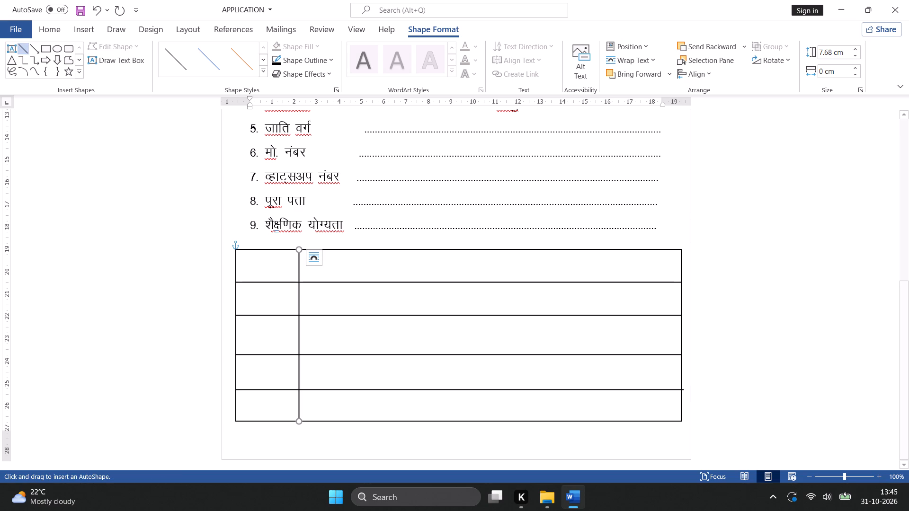
{"action": "left_click_drag", "start_coordinate": [387, 251], "coordinate": [390, 410], "text": "shift"}
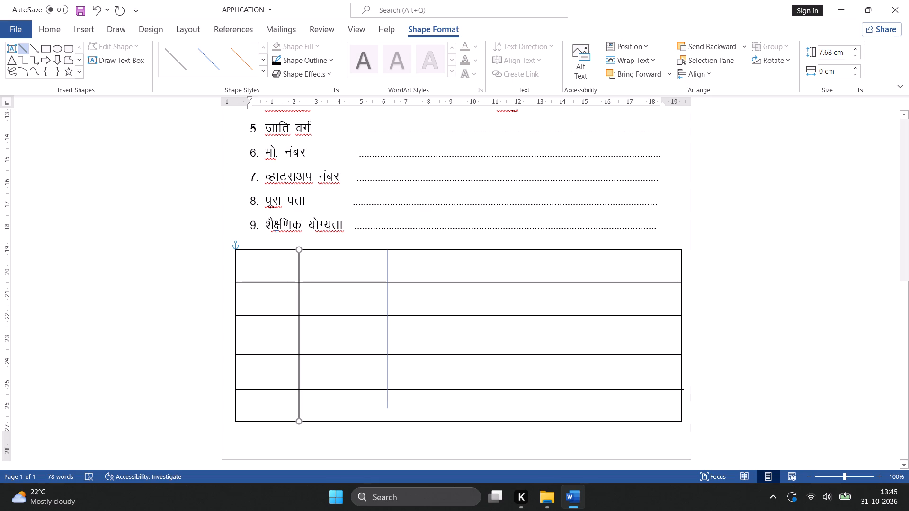
{"action": "left_click_drag", "start_coordinate": [390, 410], "coordinate": [391, 424], "text": "shift"}
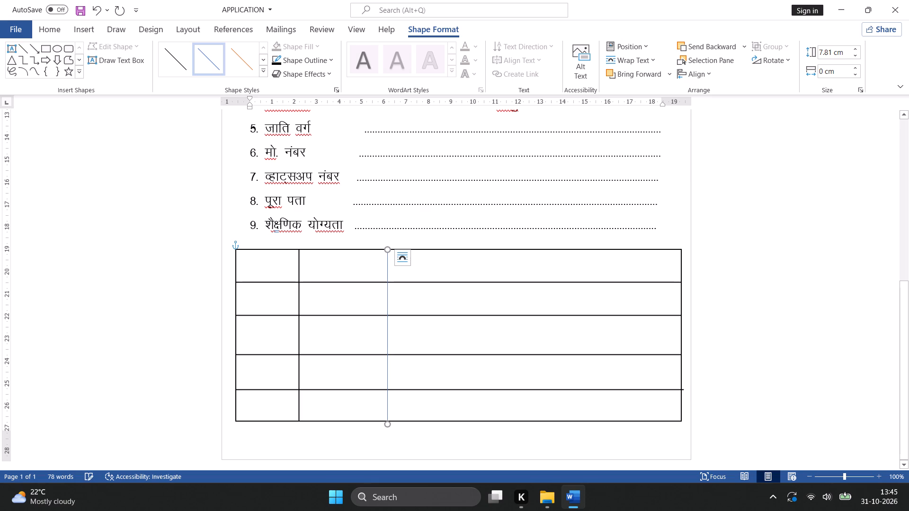
Apply the black preset line style to the second vertical line and set its outline weight to 1½ pt.
{"action": "left_click", "coordinate": [182, 62]}
{"action": "left_click", "coordinate": [276, 61]}
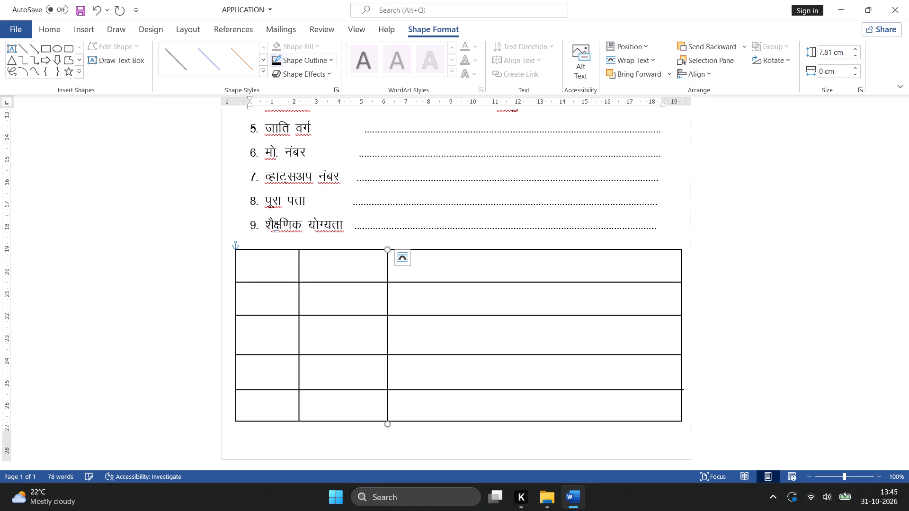
{"action": "left_click", "coordinate": [289, 62]}
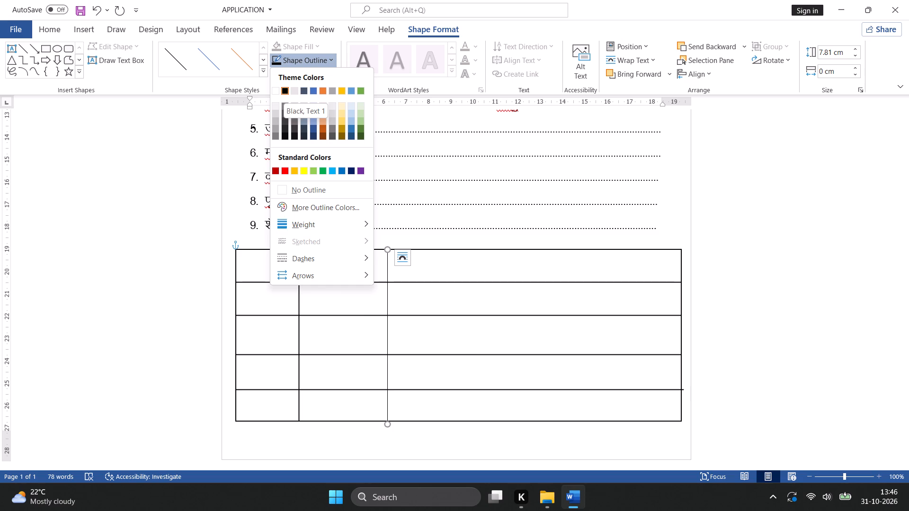
{"action": "left_click", "coordinate": [315, 228]}
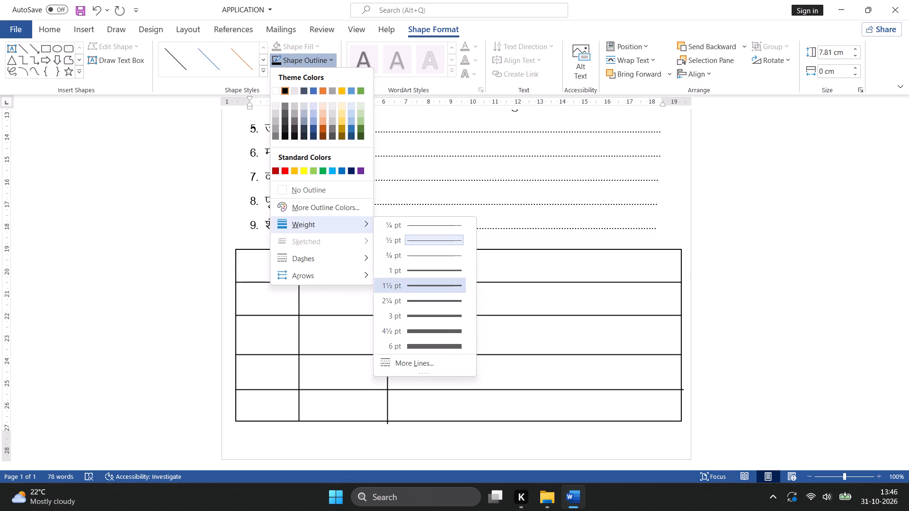
{"action": "left_click", "coordinate": [404, 286]}
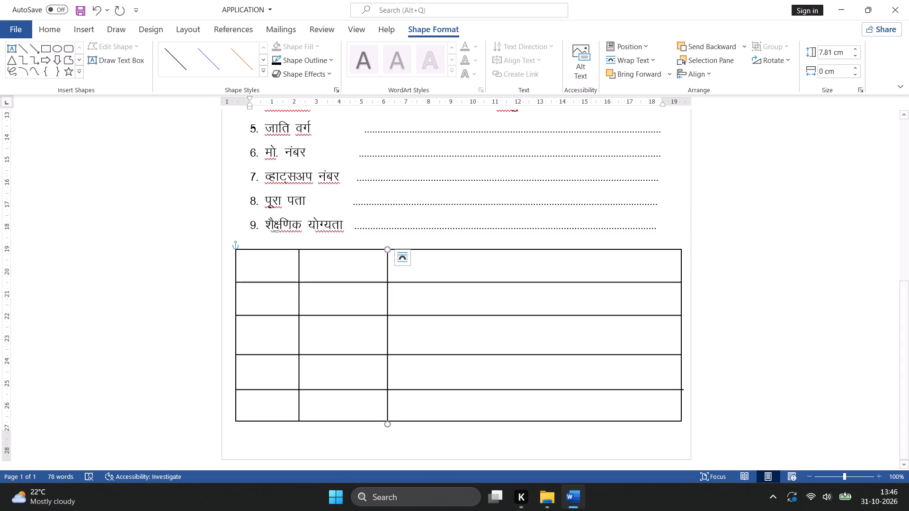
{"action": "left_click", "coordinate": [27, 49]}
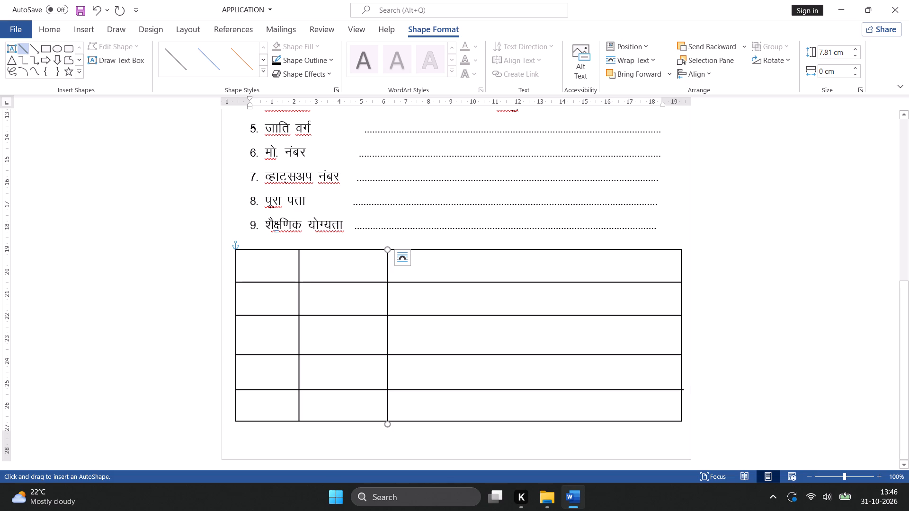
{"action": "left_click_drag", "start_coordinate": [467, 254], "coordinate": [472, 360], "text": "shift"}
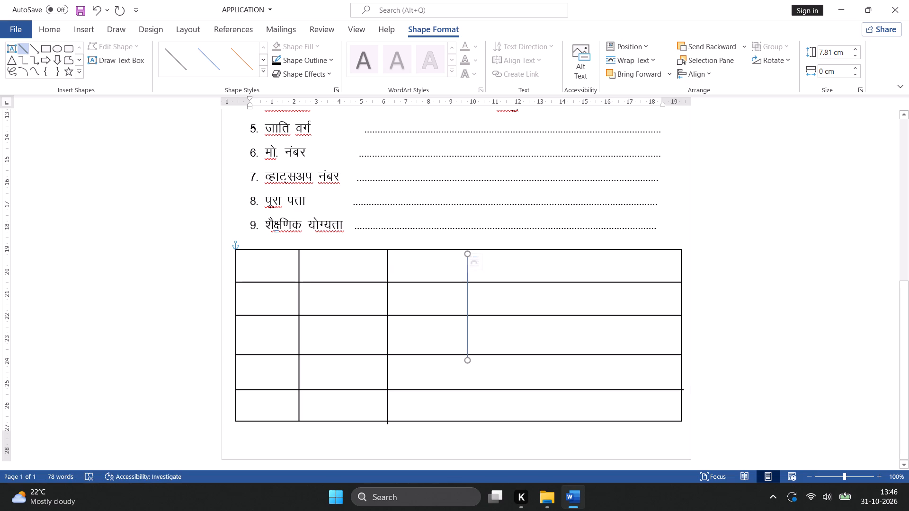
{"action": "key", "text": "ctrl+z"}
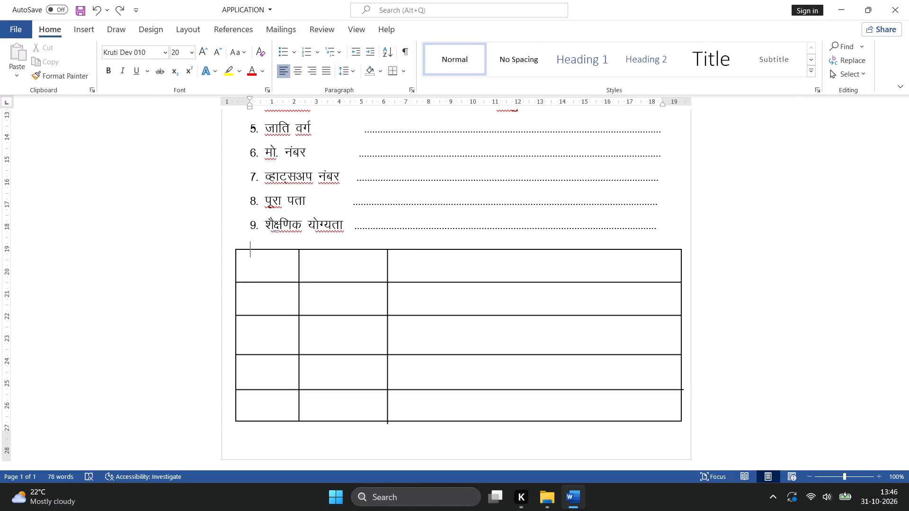
Draw a third vertical straight line about 7.5 cm tall down the box from its top edge, near the 10 cm ruler mark.
{"action": "left_click", "coordinate": [83, 29]}
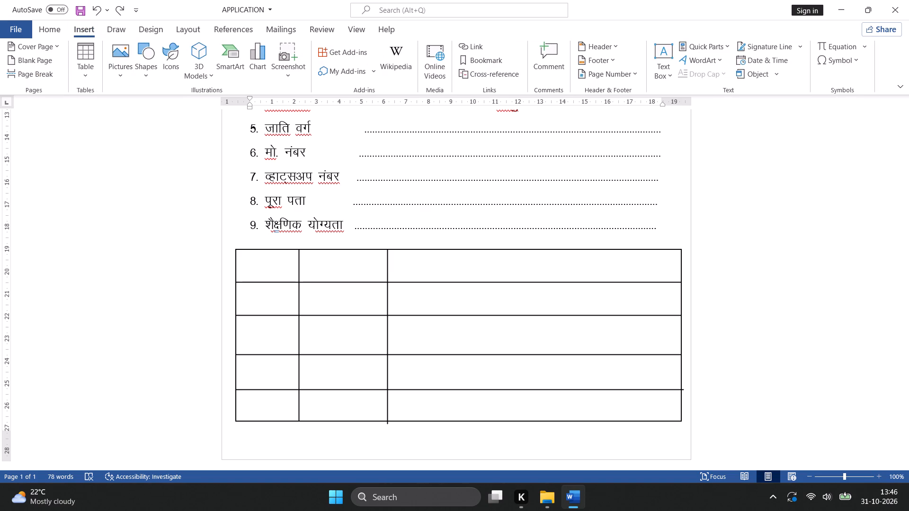
{"action": "left_click", "coordinate": [148, 79]}
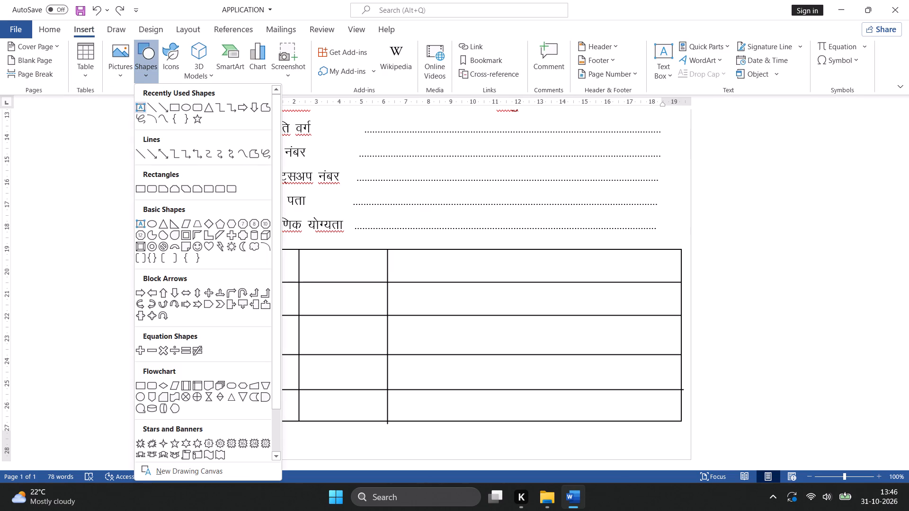
{"action": "left_click", "coordinate": [154, 108]}
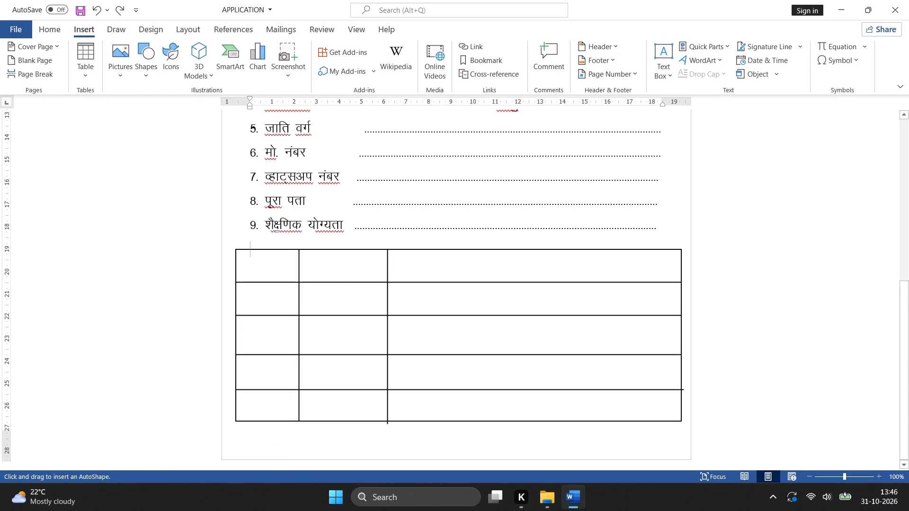
{"action": "left_click_drag", "start_coordinate": [469, 250], "coordinate": [466, 417], "text": "shift"}
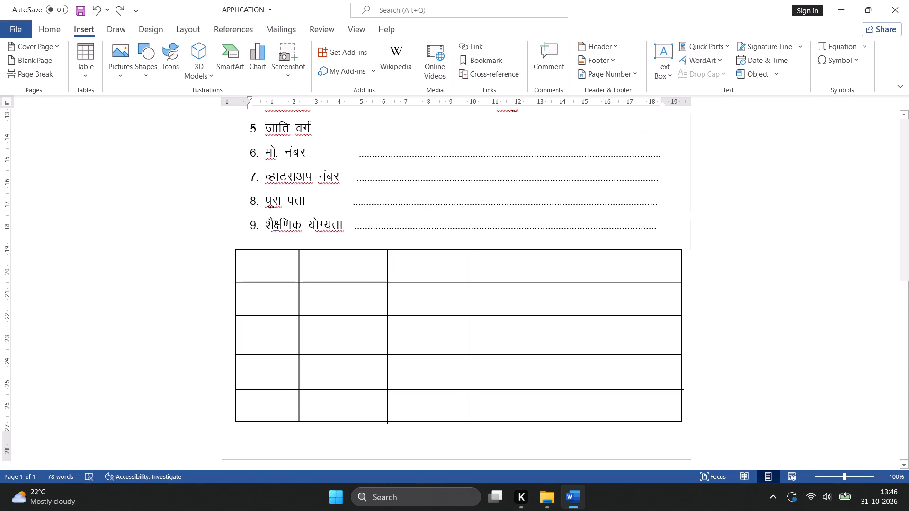
{"action": "left_click_drag", "start_coordinate": [466, 417], "coordinate": [472, 417], "text": "shift"}
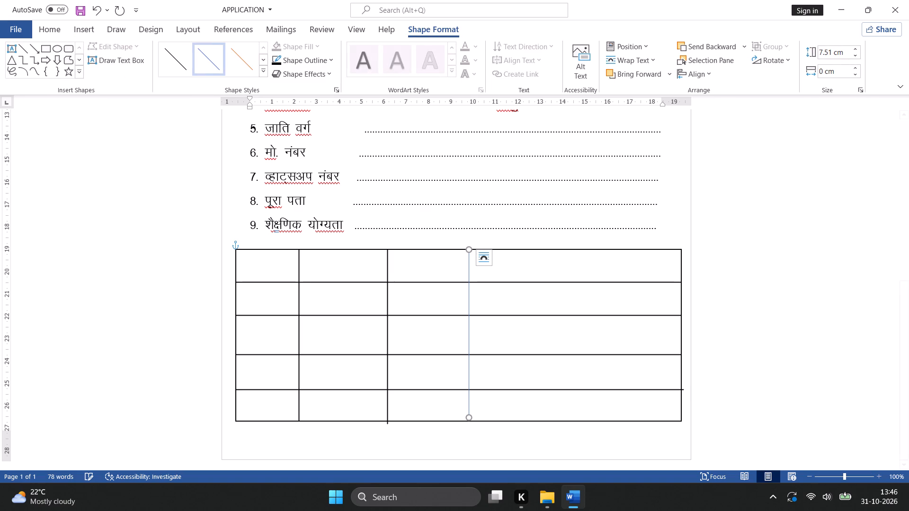
Apply the black preset line style and the Black, Text 1 outline colour to the third vertical line.
{"action": "left_click", "coordinate": [171, 55]}
{"action": "left_click", "coordinate": [287, 62]}
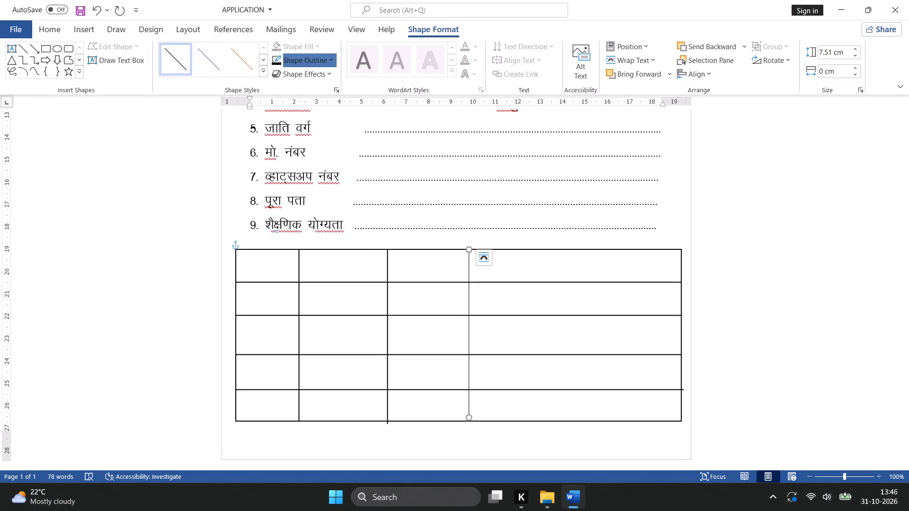
{"action": "left_click", "coordinate": [283, 93]}
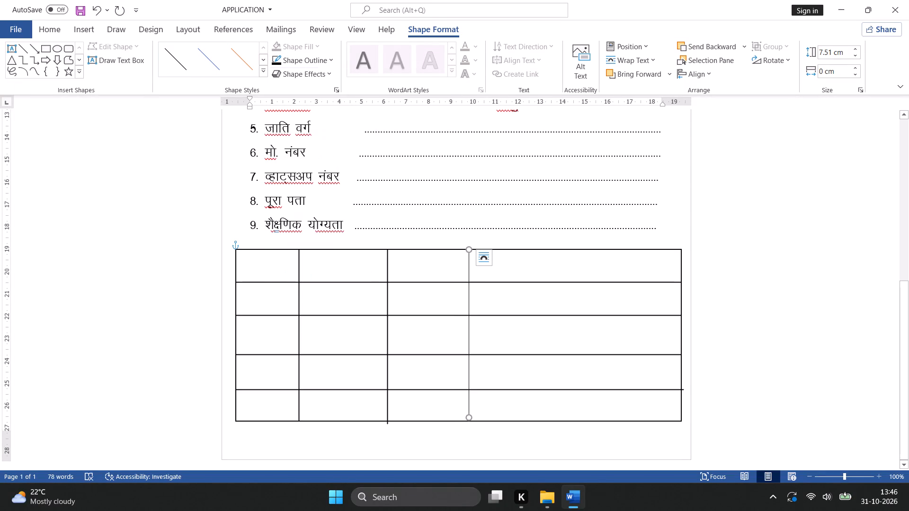
Set the third vertical line's outline weight to 1½ pt and extend its lower end down to the box's bottom edge.
{"action": "left_click", "coordinate": [330, 62]}
{"action": "left_click", "coordinate": [320, 226]}
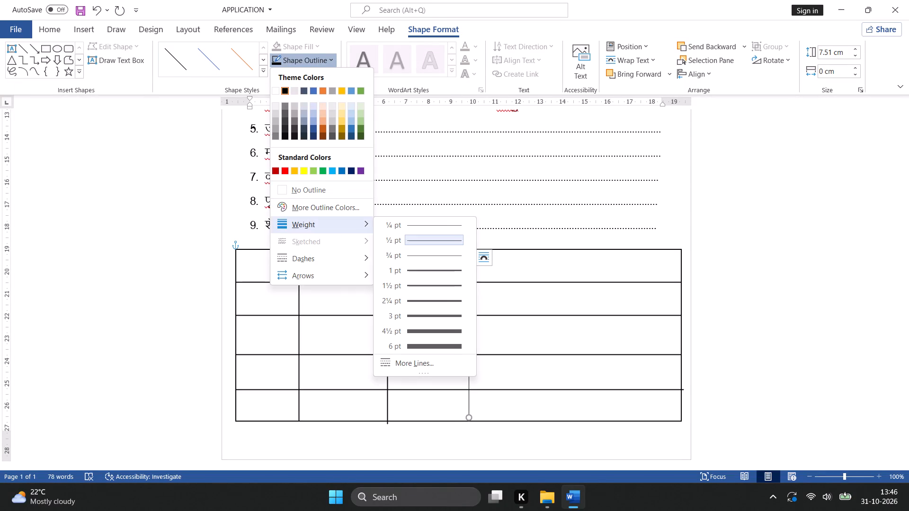
{"action": "left_click", "coordinate": [412, 286]}
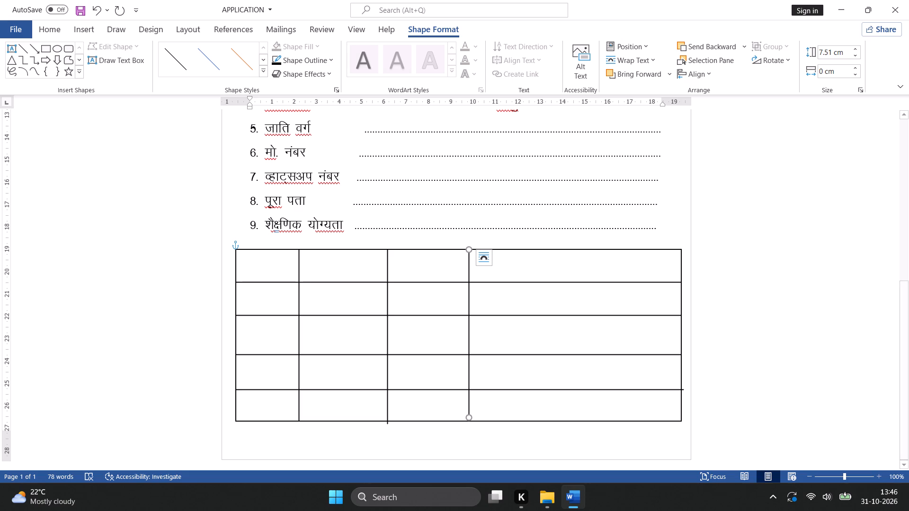
{"action": "left_click_drag", "start_coordinate": [469, 416], "coordinate": [469, 423]}
{"action": "left_click", "coordinate": [478, 435]}
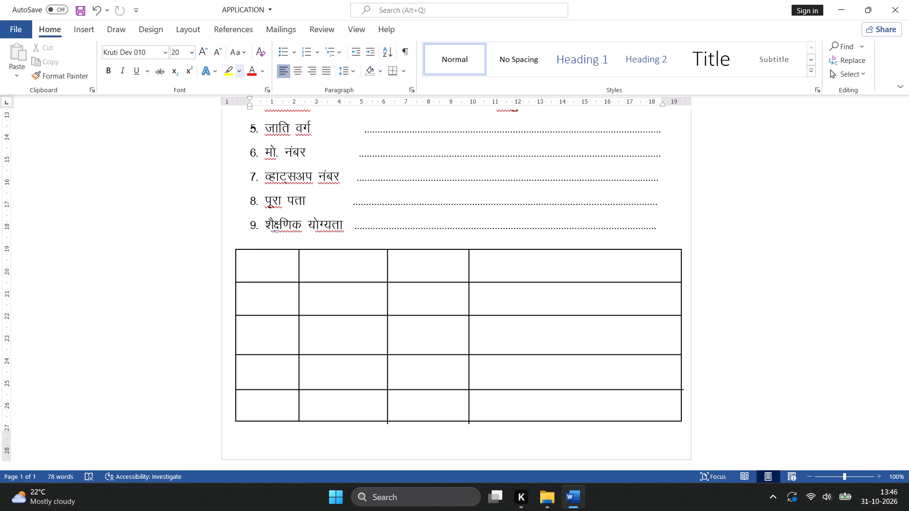
Shift the second vertical line slightly toward the first vertical line, keeping it upright.
{"action": "scroll", "coordinate": [358, 200], "scroll_direction": "down", "scroll_amount": 2}
{"action": "left_click", "coordinate": [386, 422]}
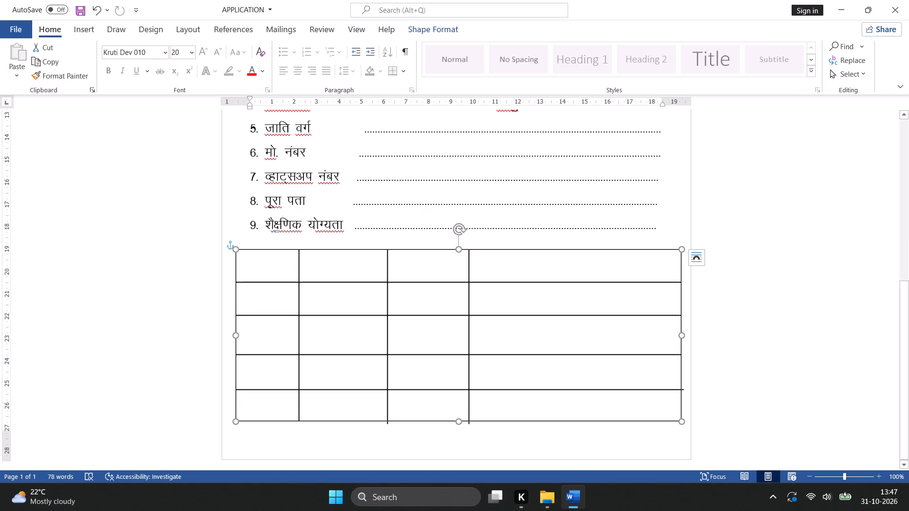
{"action": "left_click", "coordinate": [387, 418]}
{"action": "double_click", "coordinate": [387, 418]}
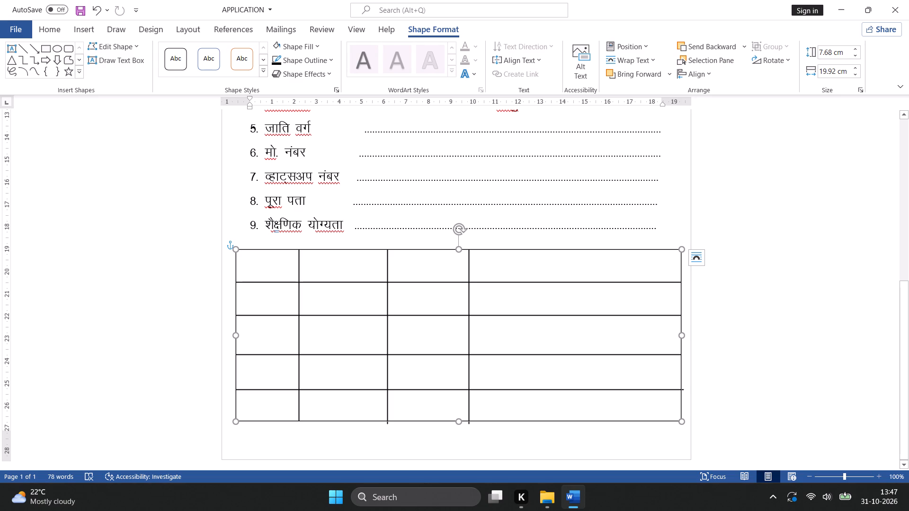
{"action": "left_click", "coordinate": [387, 387]}
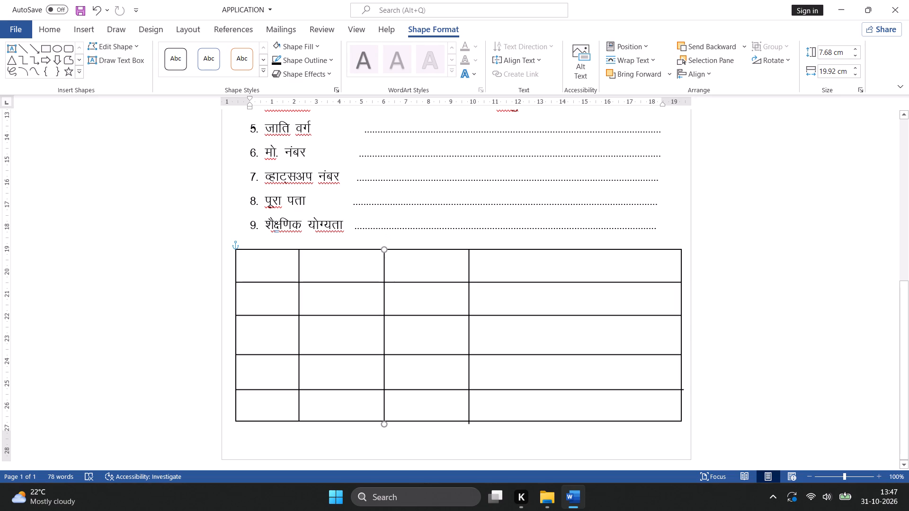
{"action": "left_click", "coordinate": [401, 438]}
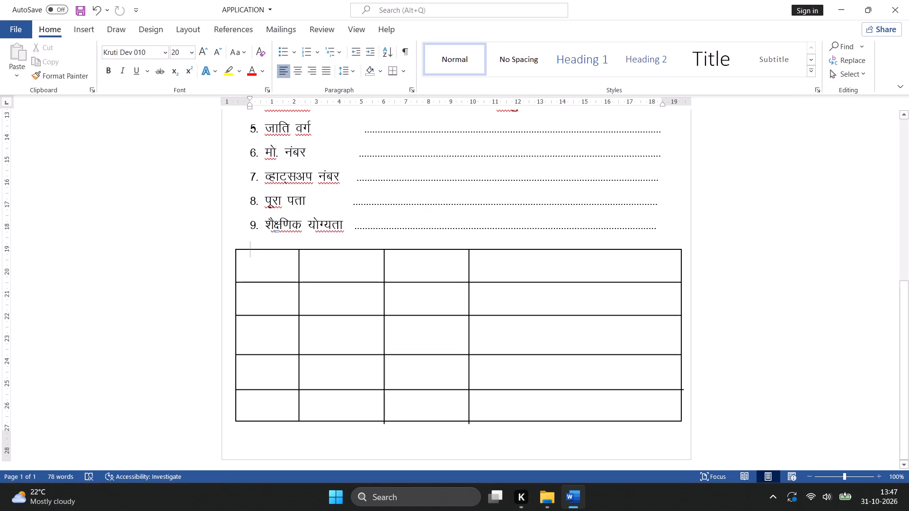
Shorten the second vertical line at its lower end to about 7.7 cm tall, ending on the box's bottom edge.
{"action": "left_click", "coordinate": [383, 368]}
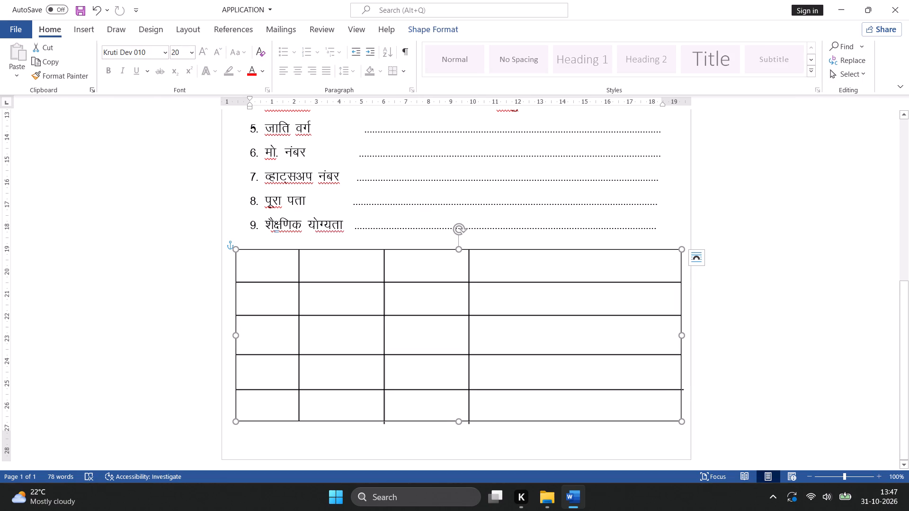
{"action": "double_click", "coordinate": [384, 371]}
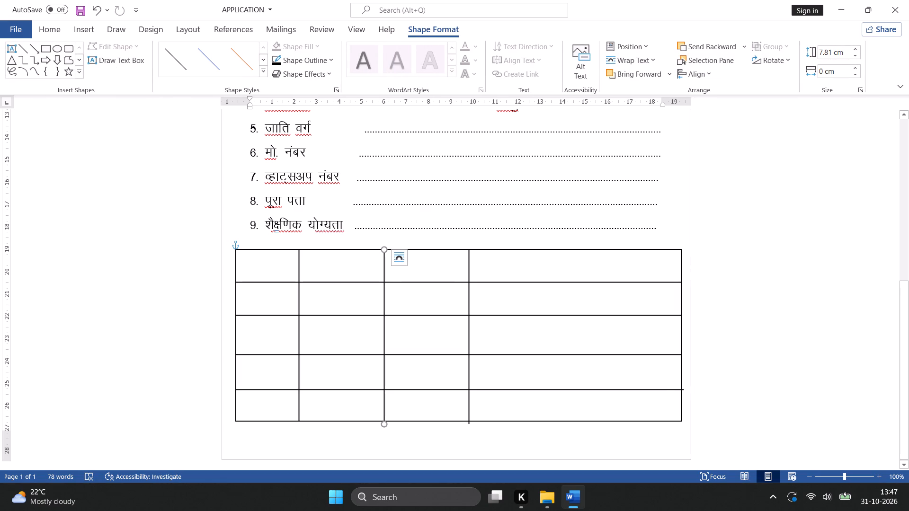
{"action": "left_click_drag", "start_coordinate": [386, 425], "coordinate": [379, 427]}
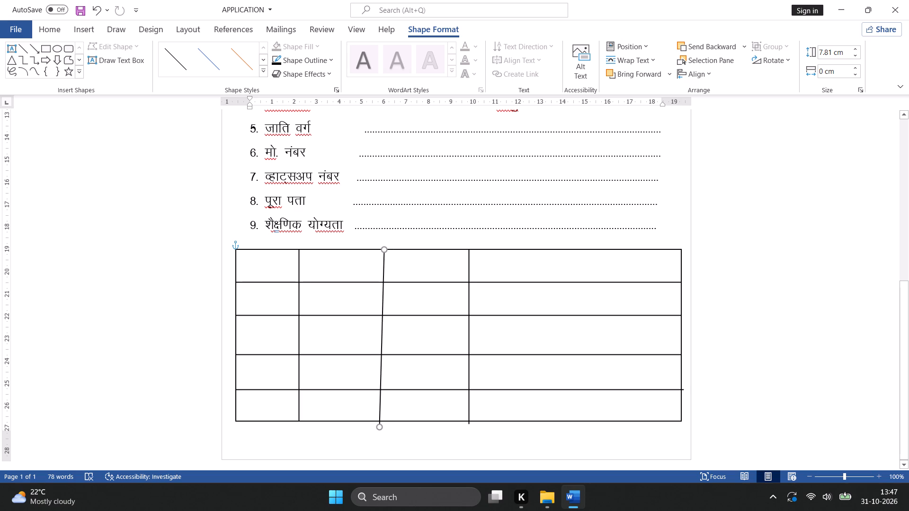
{"action": "left_click_drag", "start_coordinate": [379, 427], "coordinate": [386, 421]}
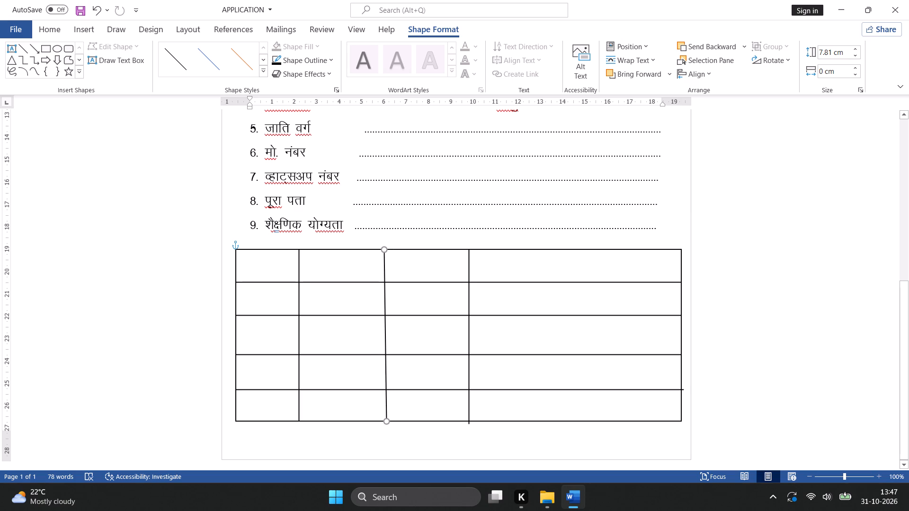
{"action": "left_click_drag", "start_coordinate": [386, 421], "coordinate": [381, 421]}
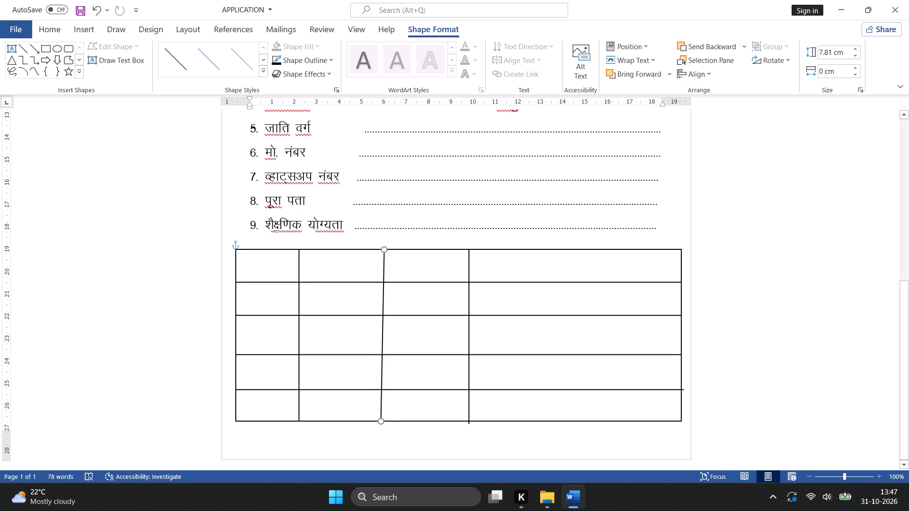
{"action": "left_click_drag", "start_coordinate": [381, 421], "coordinate": [385, 421]}
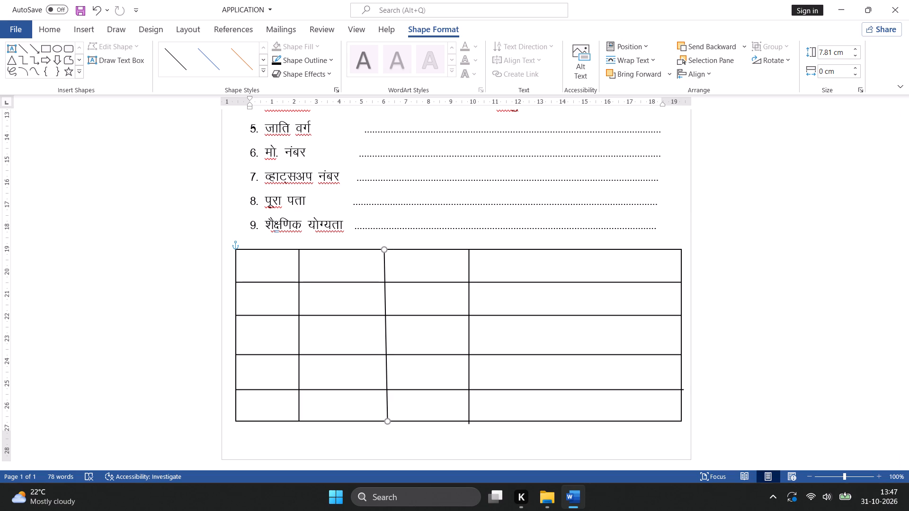
{"action": "left_click_drag", "start_coordinate": [385, 421], "coordinate": [354, 416]}
{"action": "left_click_drag", "start_coordinate": [354, 416], "coordinate": [357, 422]}
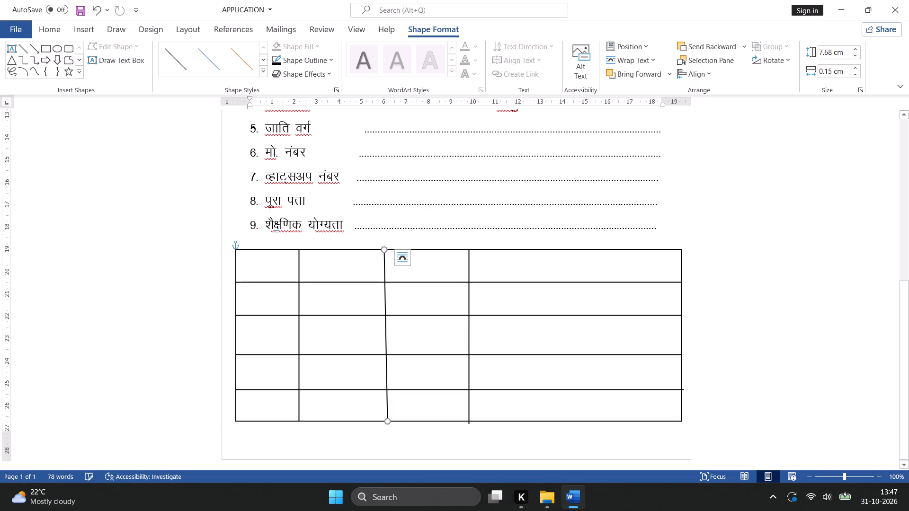
{"action": "left_click", "coordinate": [390, 438]}
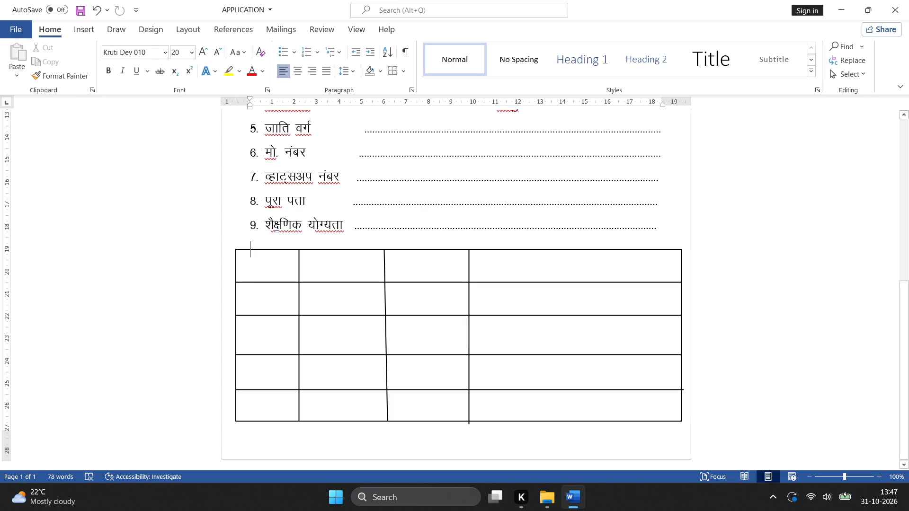
Adjust the third vertical line's lower end so it stops on the box's bottom edge.
{"action": "left_click", "coordinate": [471, 422]}
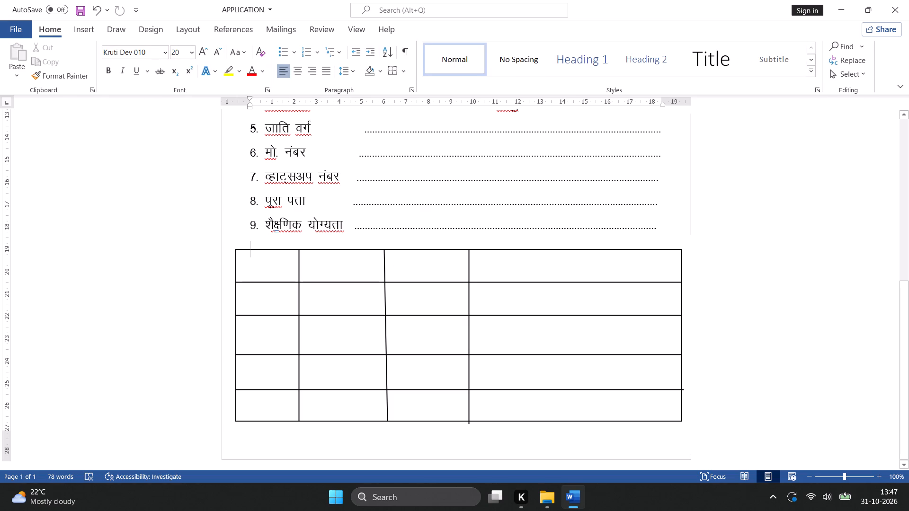
{"action": "left_click", "coordinate": [469, 416]}
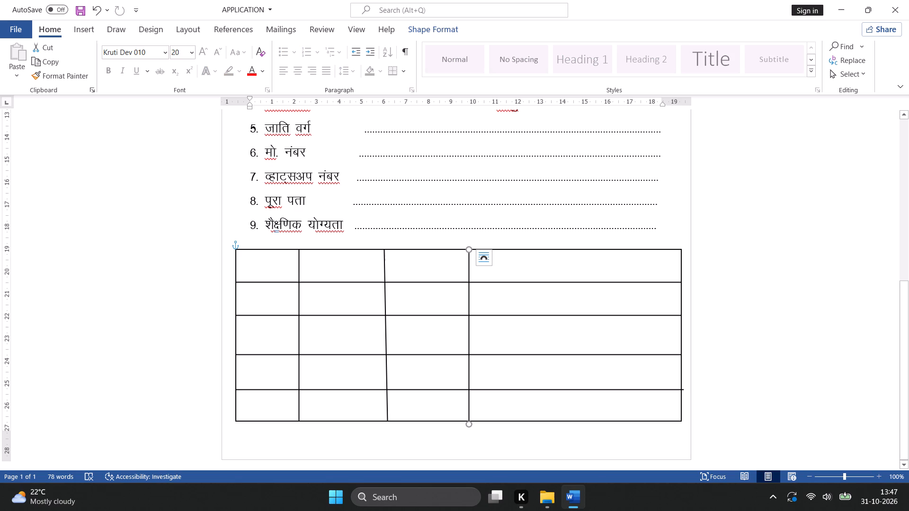
{"action": "left_click_drag", "start_coordinate": [468, 424], "coordinate": [468, 420]}
{"action": "left_click_drag", "start_coordinate": [468, 420], "coordinate": [463, 411]}
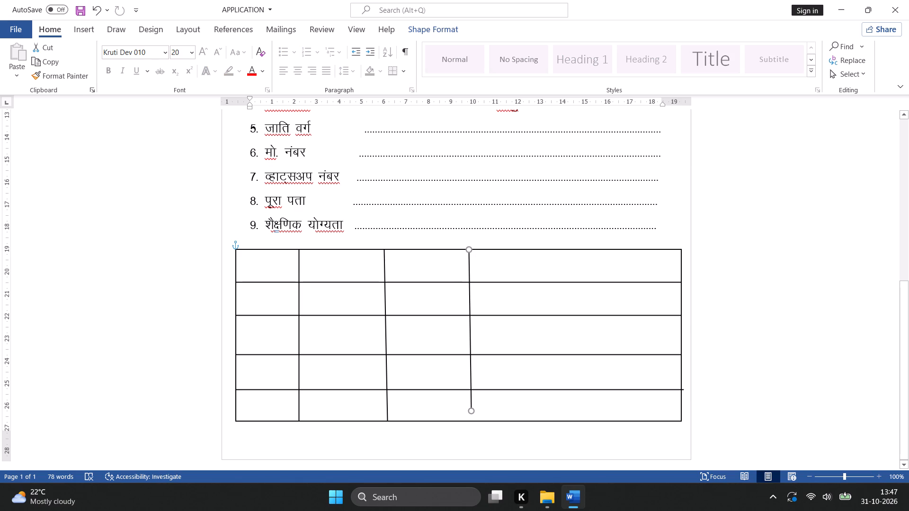
{"action": "left_click_drag", "start_coordinate": [463, 411], "coordinate": [462, 420]}
{"action": "left_click", "coordinate": [462, 430]}
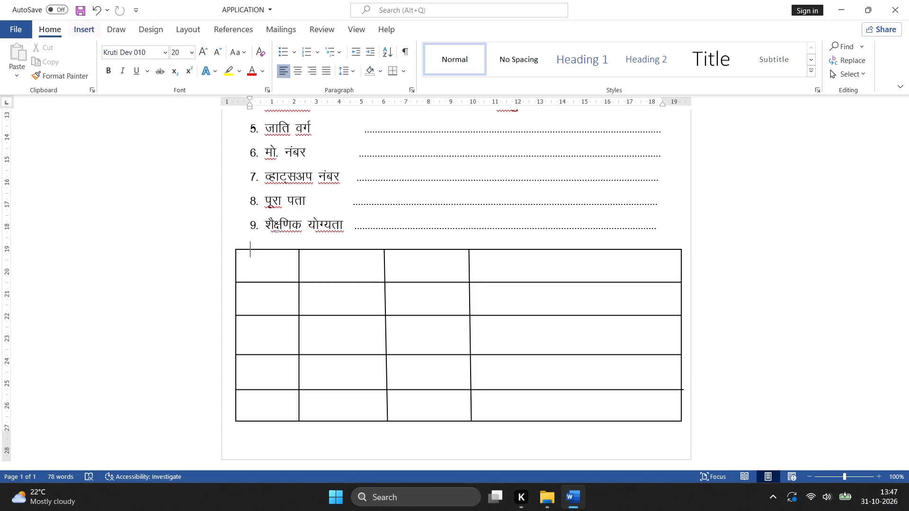
Draw a fourth vertical straight line about 7.7 cm tall down the full box height, just past the 13 cm ruler mark.
{"action": "left_click", "coordinate": [88, 34]}
{"action": "left_click", "coordinate": [143, 68]}
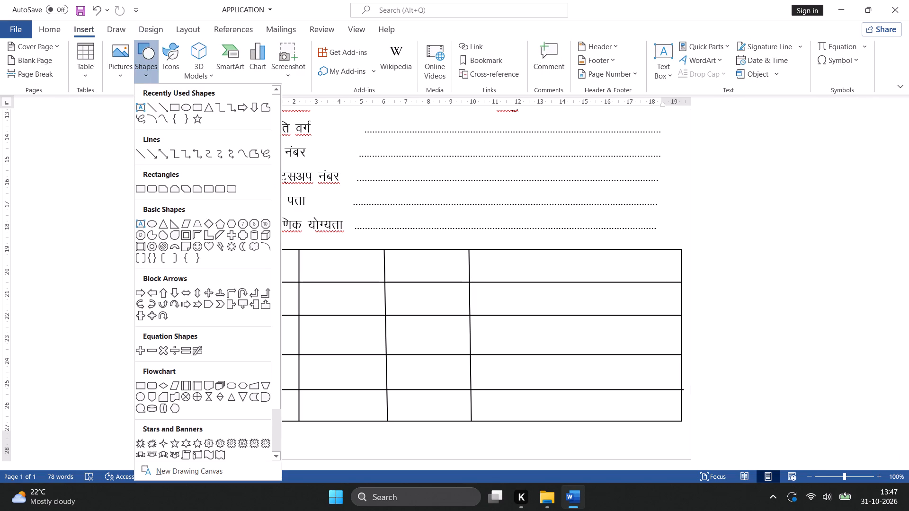
{"action": "left_click", "coordinate": [151, 109]}
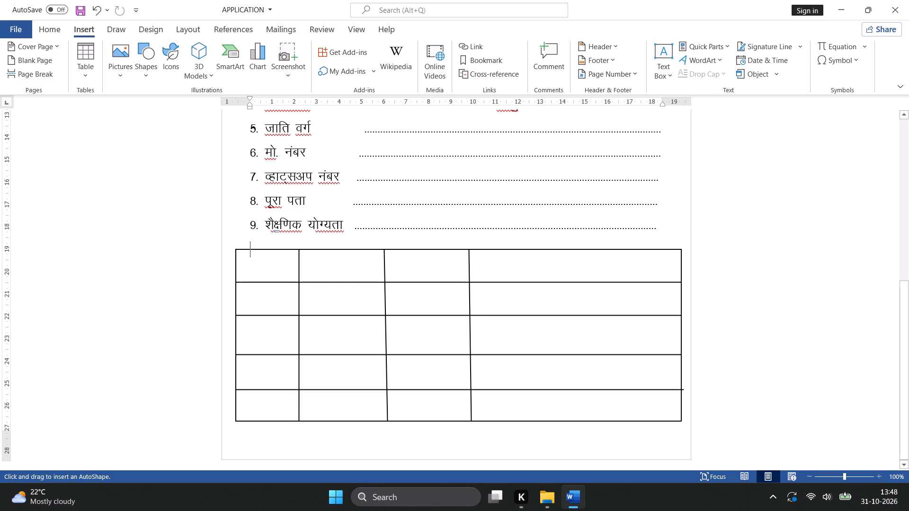
{"action": "left_click_drag", "start_coordinate": [548, 249], "coordinate": [561, 418], "text": "shift"}
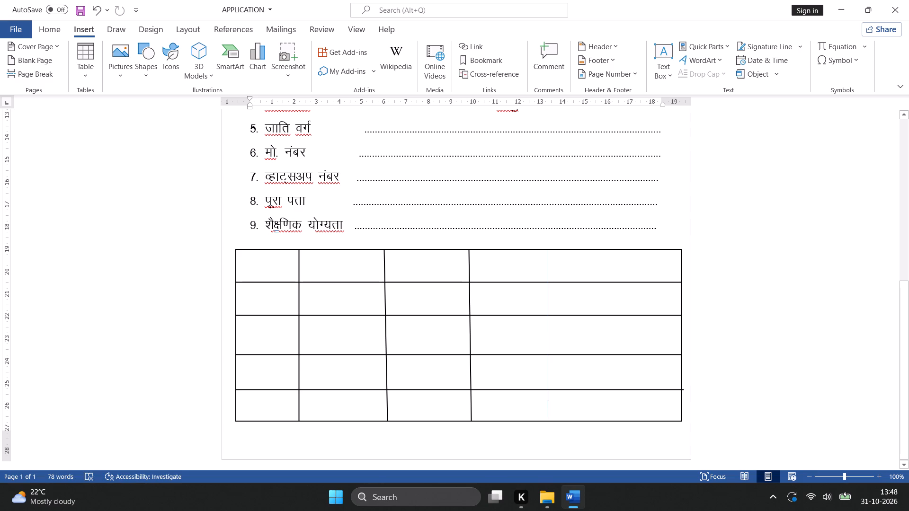
{"action": "left_click_drag", "start_coordinate": [561, 418], "coordinate": [563, 422], "text": "shift"}
Apply the black preset line style to the fourth vertical line and set its outline weight to 1½ pt.
{"action": "left_click", "coordinate": [184, 60]}
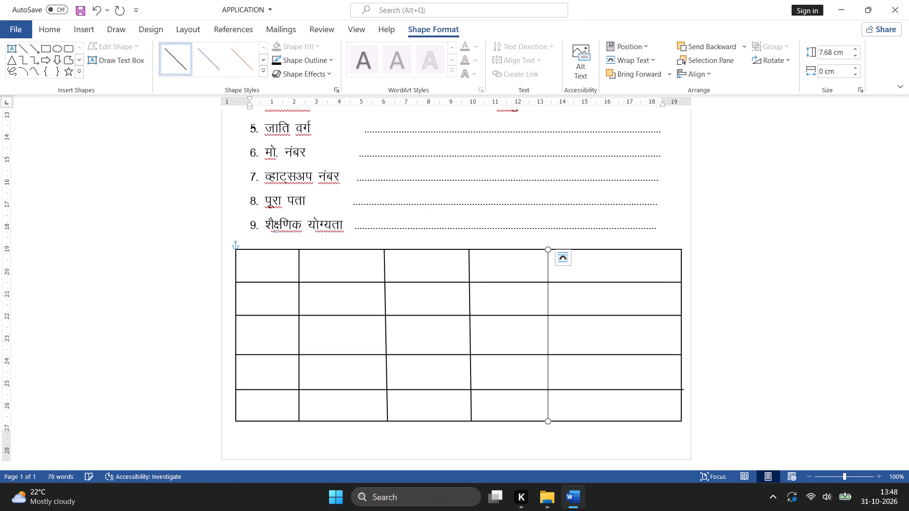
{"action": "left_click", "coordinate": [290, 61]}
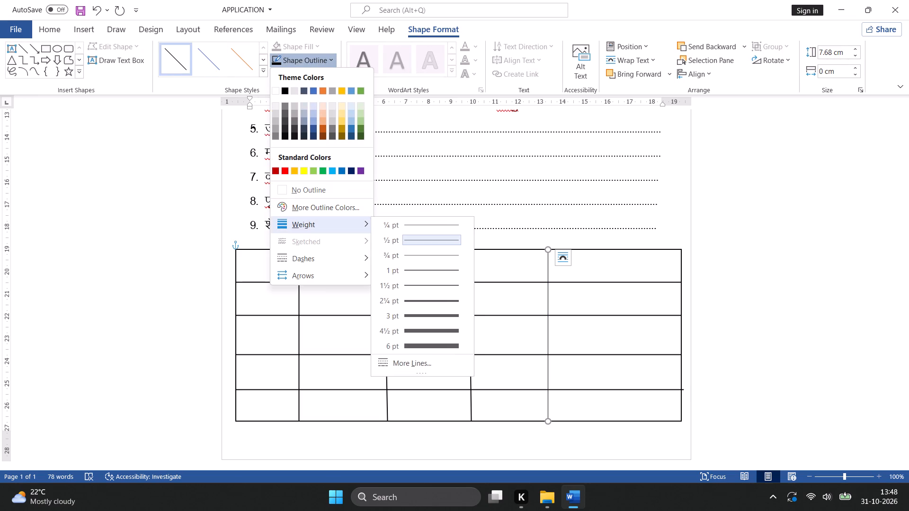
{"action": "left_click", "coordinate": [329, 222]}
{"action": "left_click", "coordinate": [407, 287]}
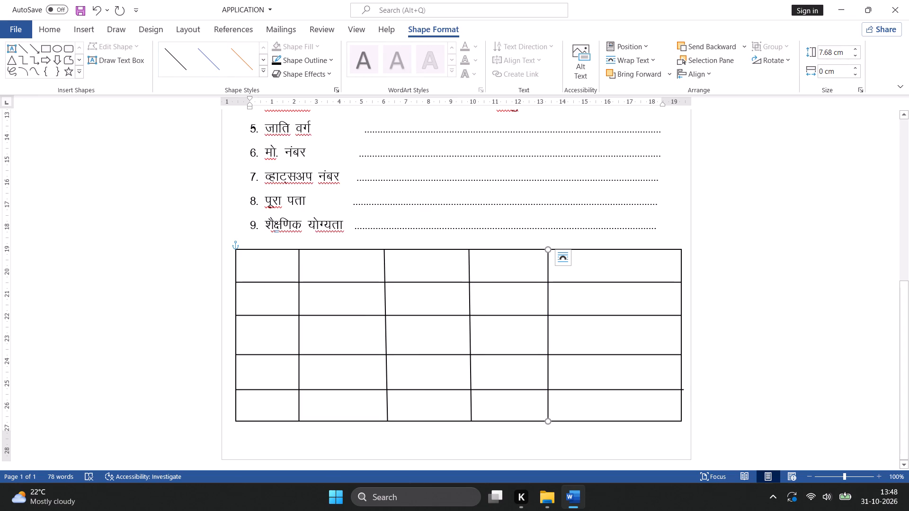
Draw a fifth vertical straight line about 7.7 cm tall down the full box height, between the 16 and 17 cm ruler marks.
{"action": "left_click", "coordinate": [25, 52]}
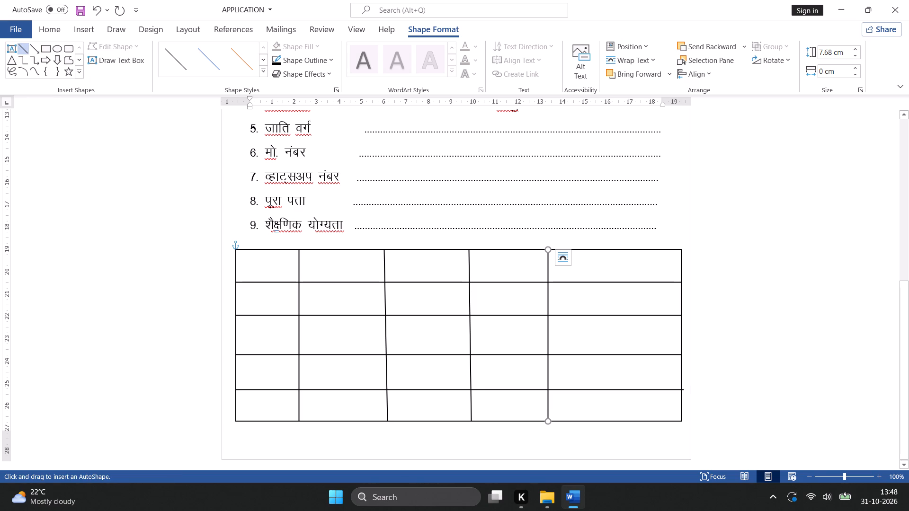
{"action": "left_click_drag", "start_coordinate": [615, 249], "coordinate": [616, 366], "text": "shift"}
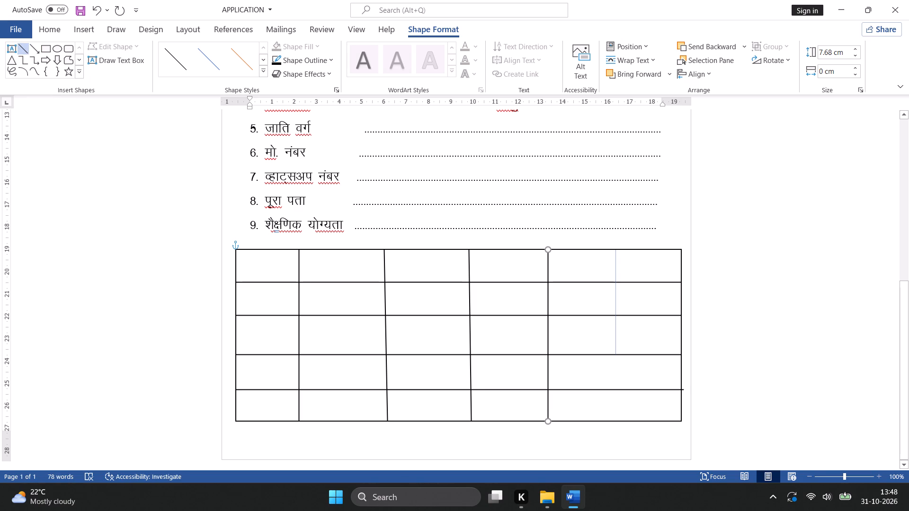
{"action": "left_click_drag", "start_coordinate": [616, 366], "coordinate": [620, 423], "text": "shift"}
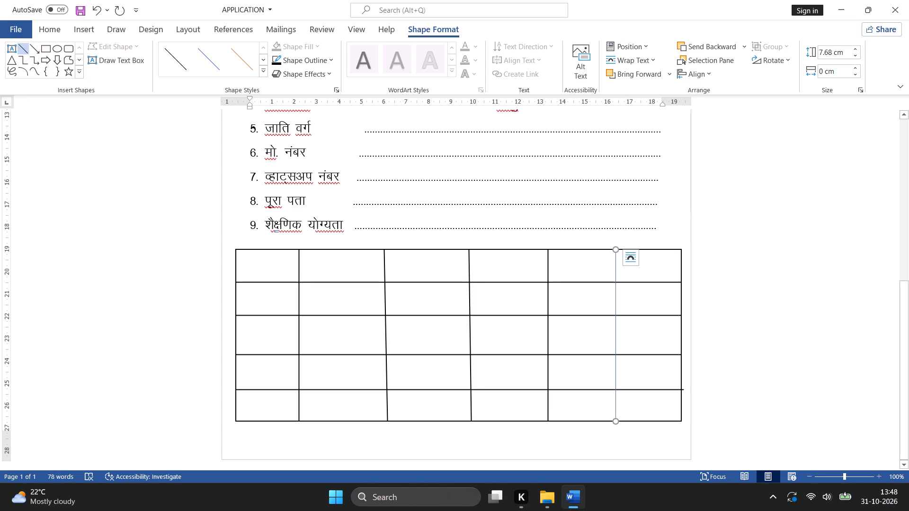
Apply the black preset line style to the fifth vertical line and set its outline weight to 1 pt.
{"action": "left_click", "coordinate": [180, 61]}
{"action": "left_click", "coordinate": [285, 62]}
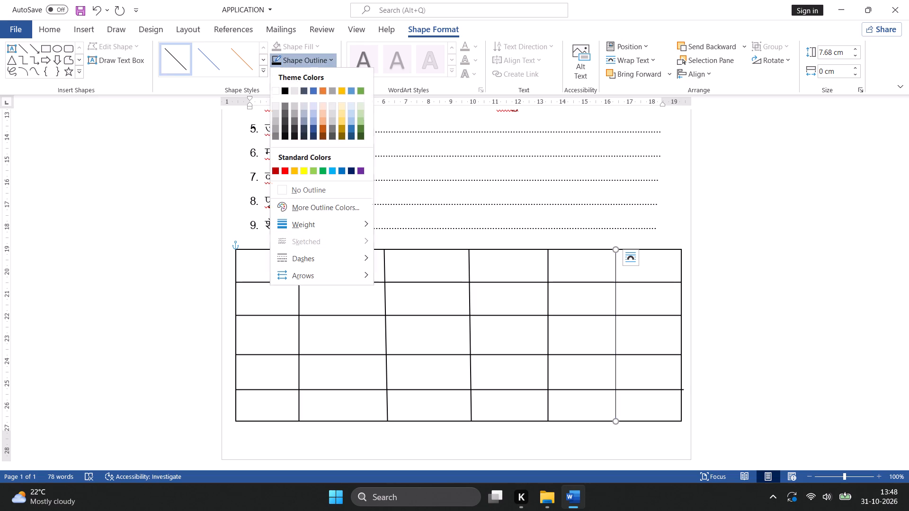
{"action": "left_click", "coordinate": [319, 227]}
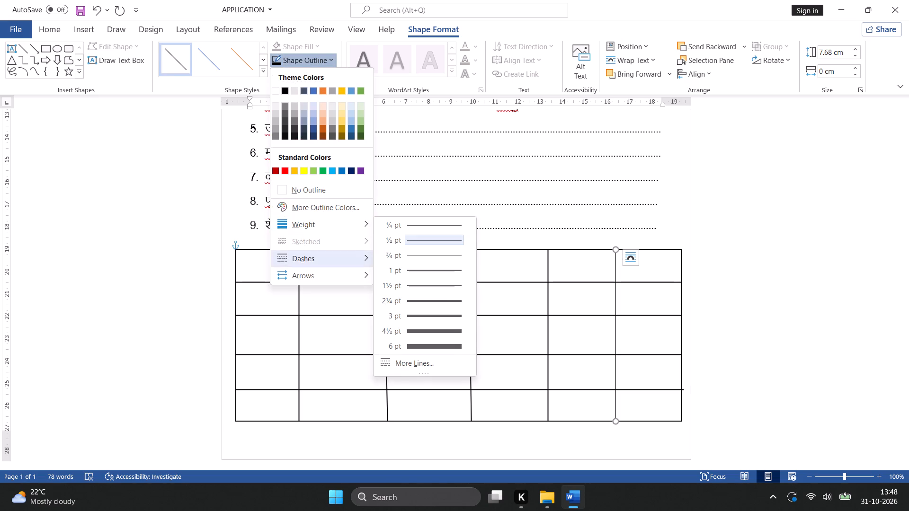
{"action": "left_click", "coordinate": [423, 273]}
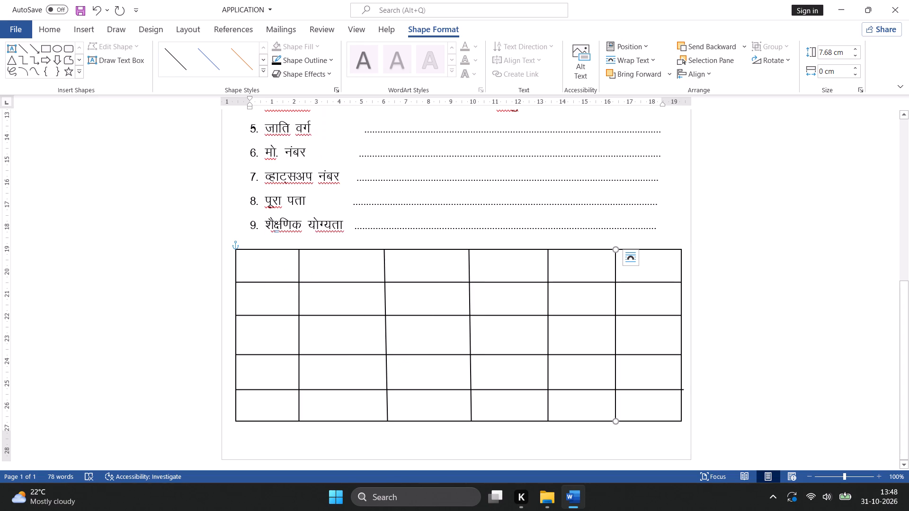
{"action": "left_click", "coordinate": [517, 448]}
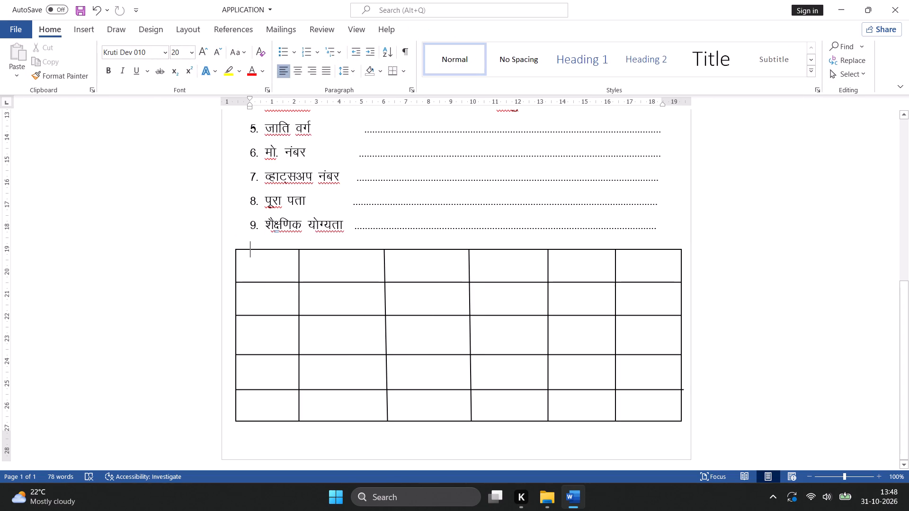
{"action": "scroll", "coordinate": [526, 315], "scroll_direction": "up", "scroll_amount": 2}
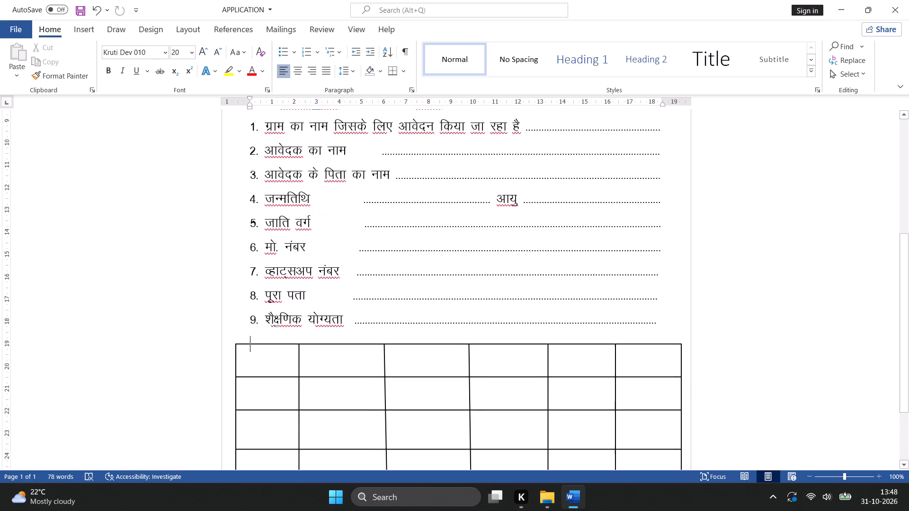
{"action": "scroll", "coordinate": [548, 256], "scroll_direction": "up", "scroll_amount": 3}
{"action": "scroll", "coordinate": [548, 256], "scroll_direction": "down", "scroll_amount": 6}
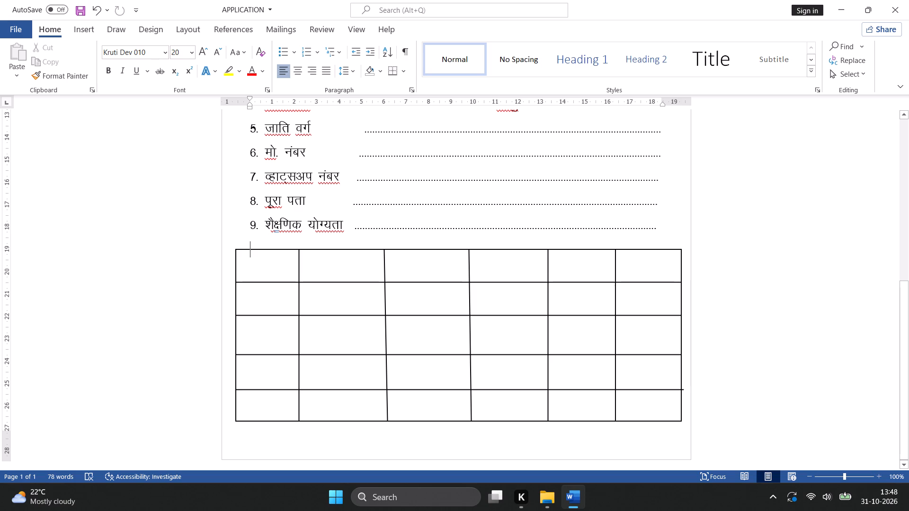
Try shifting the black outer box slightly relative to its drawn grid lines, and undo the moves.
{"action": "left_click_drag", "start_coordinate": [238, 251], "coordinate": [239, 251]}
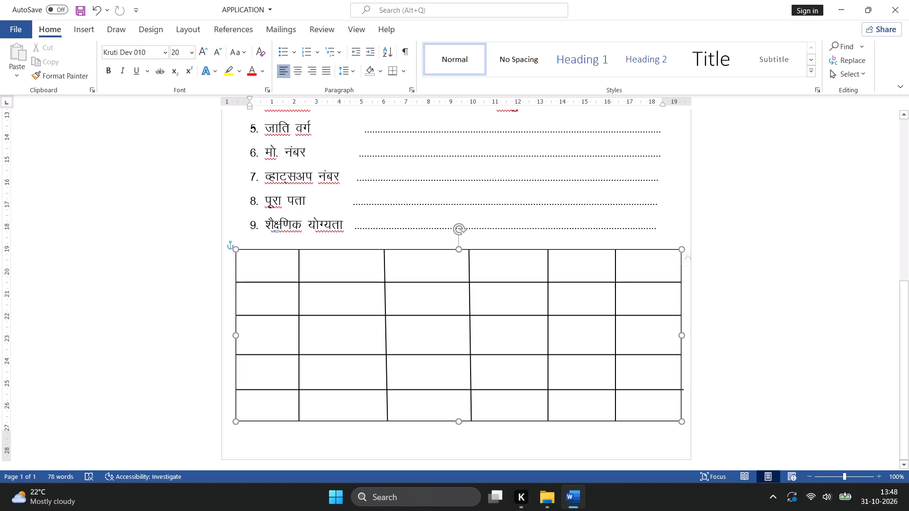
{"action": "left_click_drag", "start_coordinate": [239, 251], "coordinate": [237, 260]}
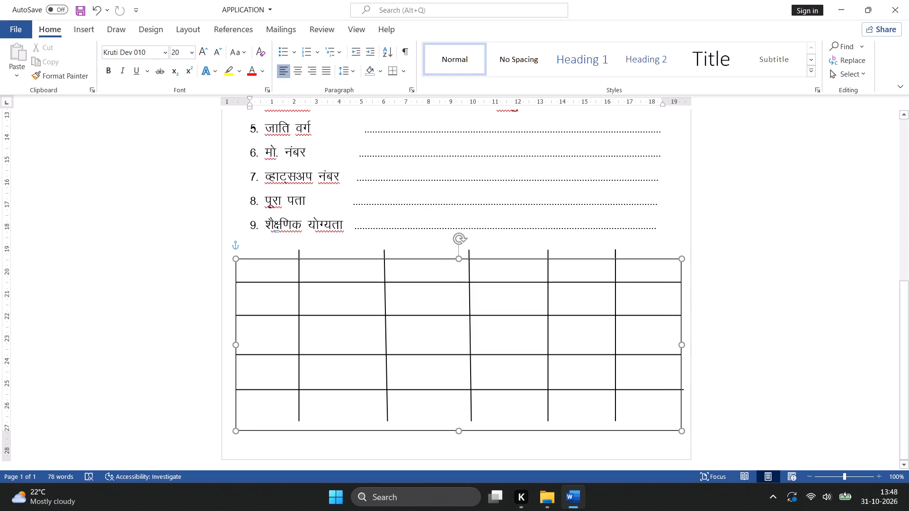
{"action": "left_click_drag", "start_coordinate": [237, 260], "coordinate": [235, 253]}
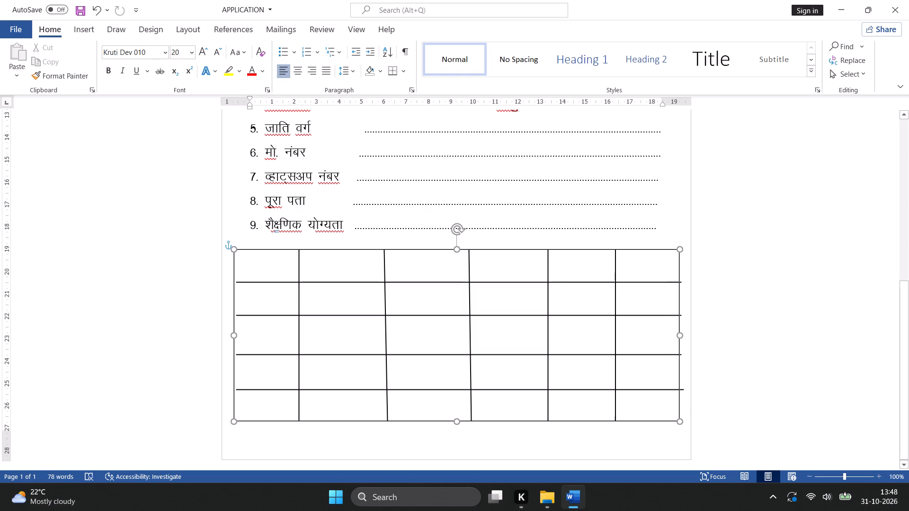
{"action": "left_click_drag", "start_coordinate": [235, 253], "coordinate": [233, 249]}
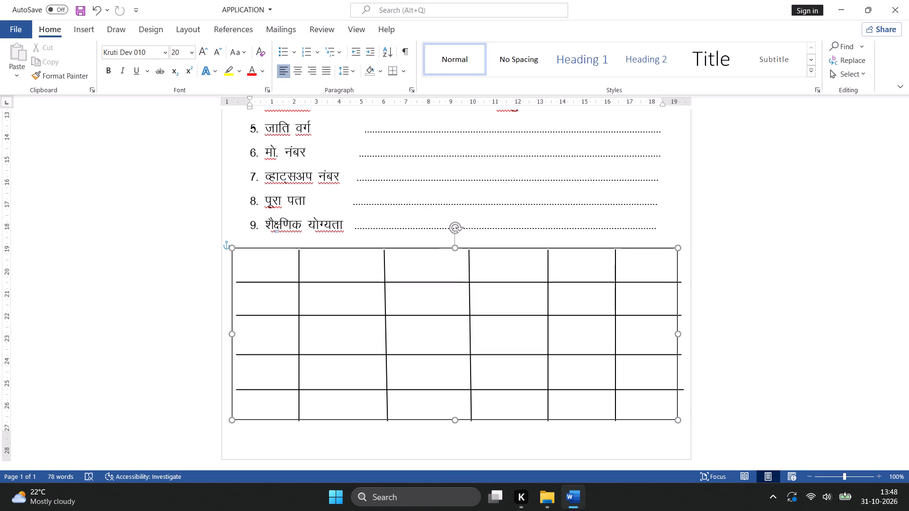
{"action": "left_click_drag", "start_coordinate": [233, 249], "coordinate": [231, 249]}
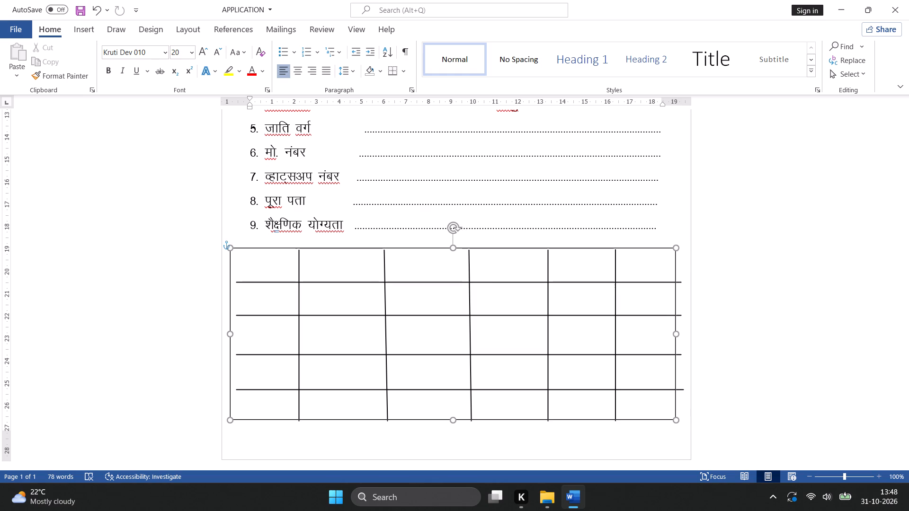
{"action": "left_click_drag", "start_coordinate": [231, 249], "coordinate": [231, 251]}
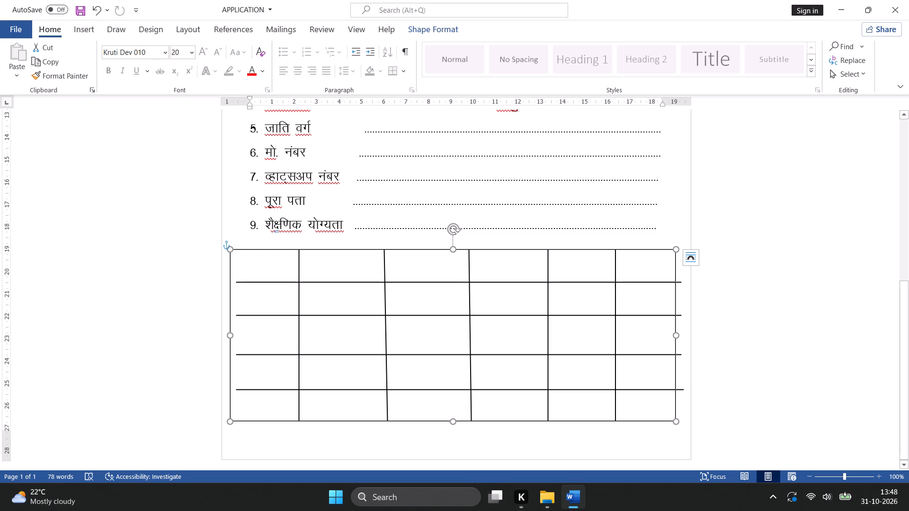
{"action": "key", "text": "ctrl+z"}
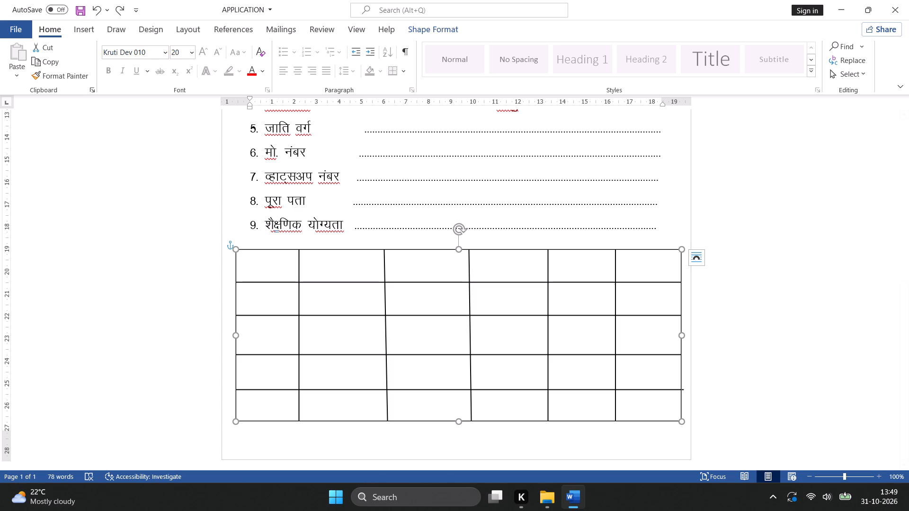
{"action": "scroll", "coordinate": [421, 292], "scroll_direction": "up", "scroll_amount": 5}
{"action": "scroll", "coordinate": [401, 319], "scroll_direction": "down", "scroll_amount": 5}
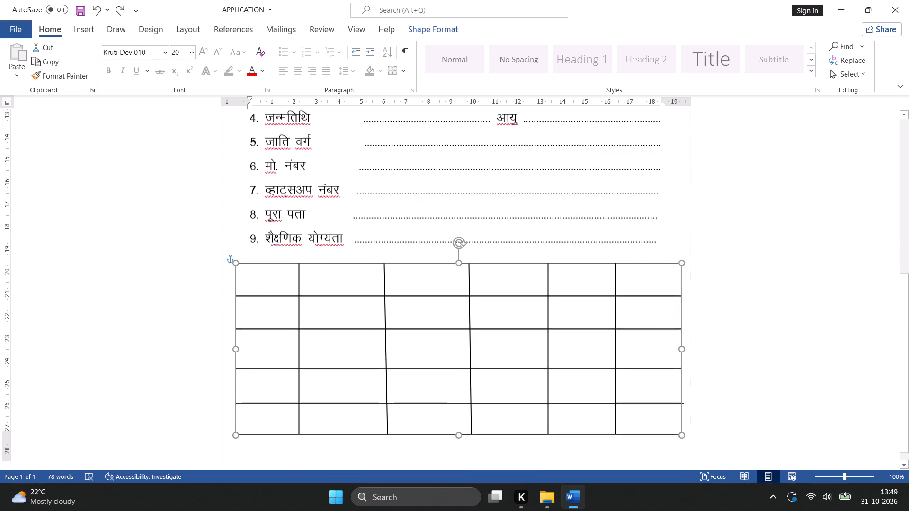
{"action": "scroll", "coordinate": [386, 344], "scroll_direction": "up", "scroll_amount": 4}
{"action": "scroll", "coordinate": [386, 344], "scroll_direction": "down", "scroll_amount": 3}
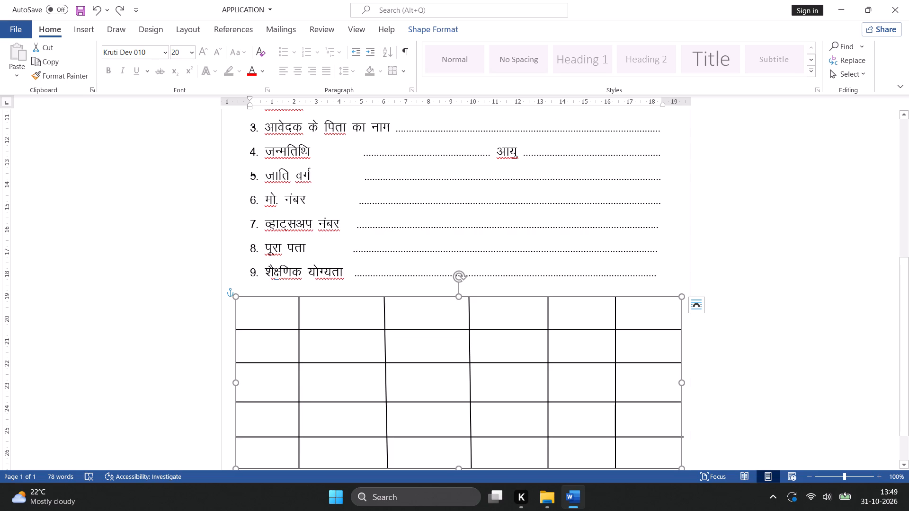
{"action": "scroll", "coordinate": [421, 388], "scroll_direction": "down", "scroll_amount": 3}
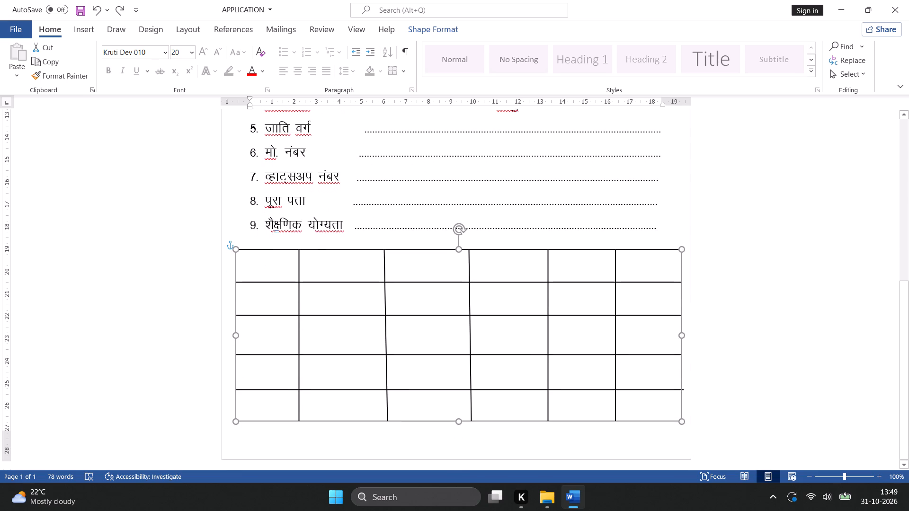
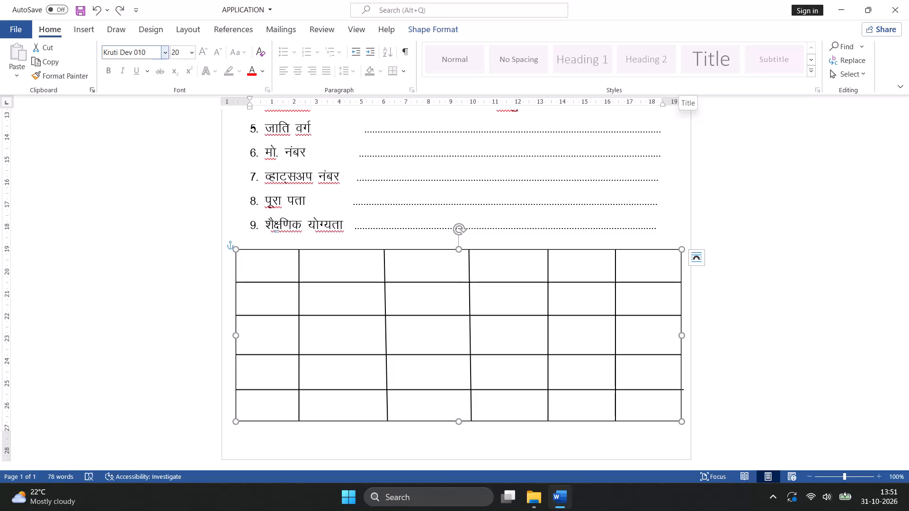
Undo all the drawn lines and the outer box below the ninth field, back to the blank area under the form.
{"action": "left_click", "coordinate": [90, 25]}
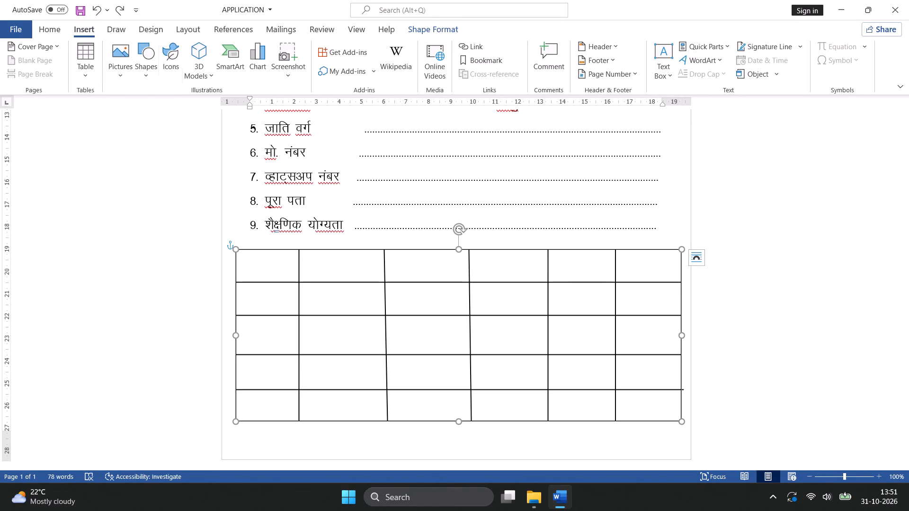
{"action": "key", "text": "ctrl+z"}
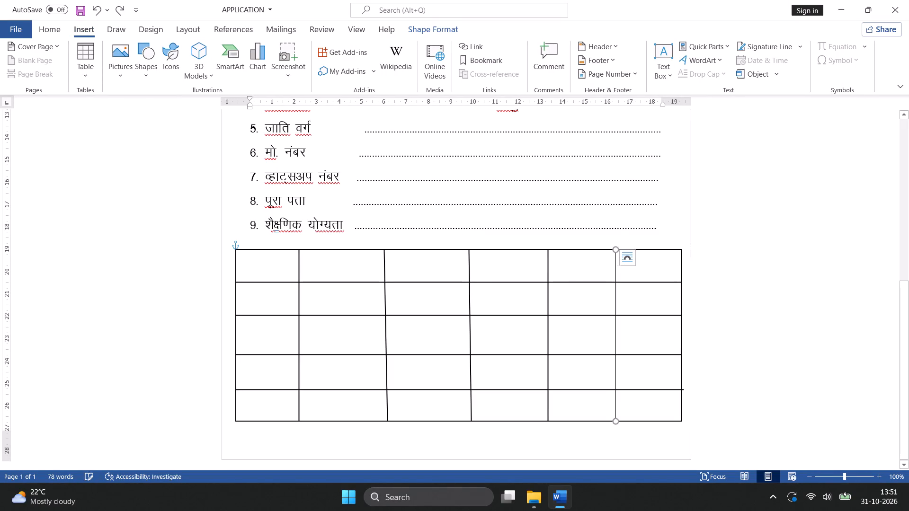
{"action": "key", "text": "ctrl+z"}
{"action": "key", "text": "ctrl+z"}
{"action": "key", "text": "ctrl+z"}
{"action": "key", "text": "ctrl+z"}
{"action": "key", "text": "ctrl+z"}
{"action": "key", "text": "ctrl+z"}
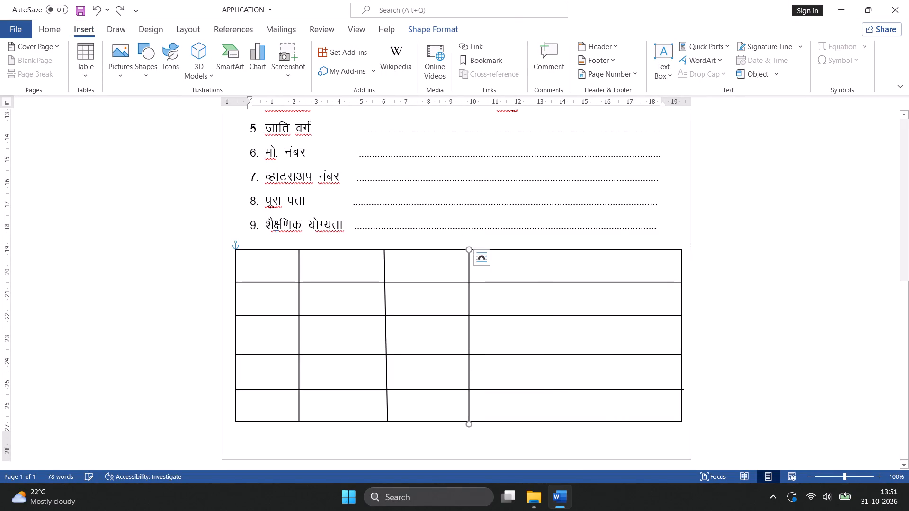
{"action": "key", "text": "ctrl+z"}
{"action": "key", "text": "ctrl+z"}
{"action": "key", "text": "ctrl+z"}
{"action": "key", "text": "ctrl+z"}
{"action": "key", "text": "ctrl+z"}
{"action": "key", "text": "ctrl+z"}
{"action": "key", "text": "ctrl+z"}
{"action": "key", "text": "ctrl+z"}
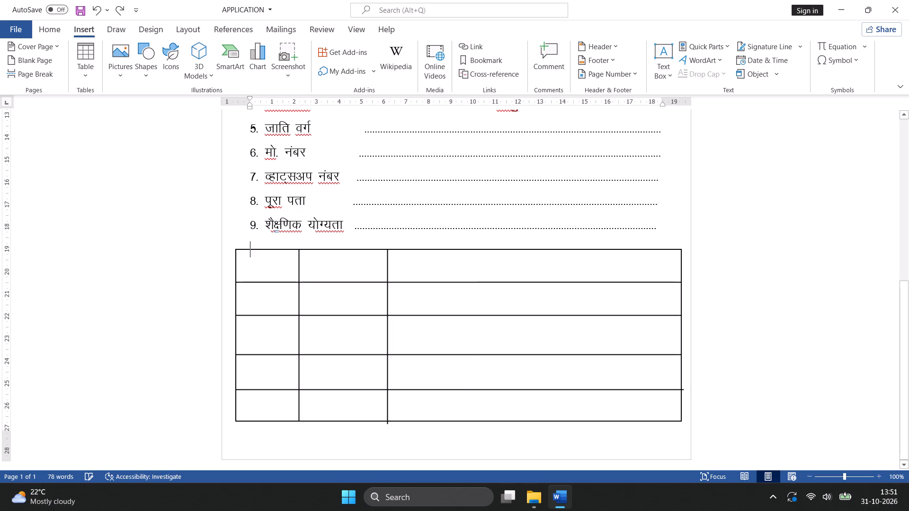
{"action": "key", "text": "ctrl+z"}
{"action": "key", "text": "ctrl+z"}
{"action": "key", "text": "ctrl+z"}
{"action": "key", "text": "ctrl+z"}
{"action": "key", "text": "ctrl+z"}
{"action": "key", "text": "ctrl+z"}
{"action": "key", "text": "ctrl+z"}
{"action": "key", "text": "ctrl+z"}
{"action": "key", "text": "ctrl+z"}
{"action": "key", "text": "ctrl+z"}
{"action": "key", "text": "ctrl+z"}
{"action": "key", "text": "ctrl+z"}
{"action": "key", "text": "ctrl+z"}
{"action": "key", "text": "ctrl+z"}
{"action": "key", "text": "ctrl+z"}
{"action": "key", "text": "ctrl+z"}
{"action": "key", "text": "ctrl+z"}
{"action": "key", "text": "ctrl+z"}
{"action": "key", "text": "ctrl+z"}
{"action": "key", "text": "ctrl+z"}
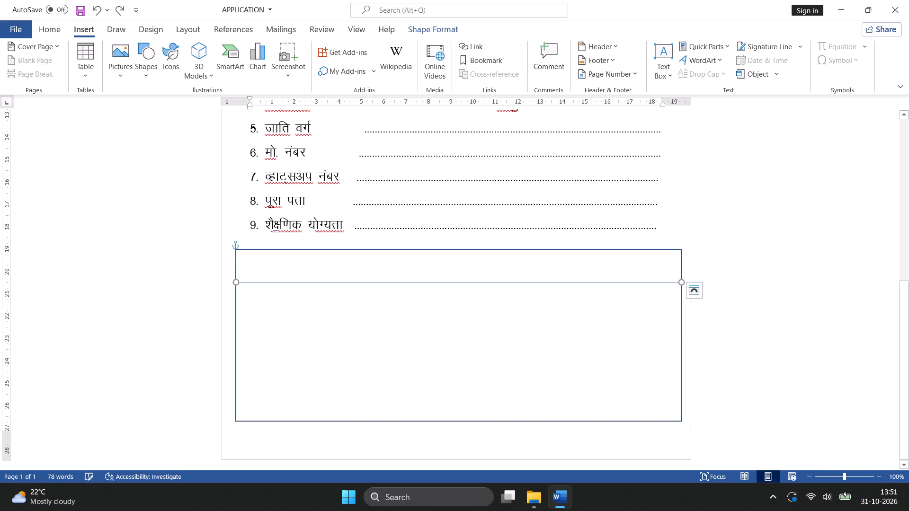
{"action": "key", "text": "ctrl+z"}
{"action": "key", "text": "ctrl+z"}
{"action": "key", "text": "ctrl+z"}
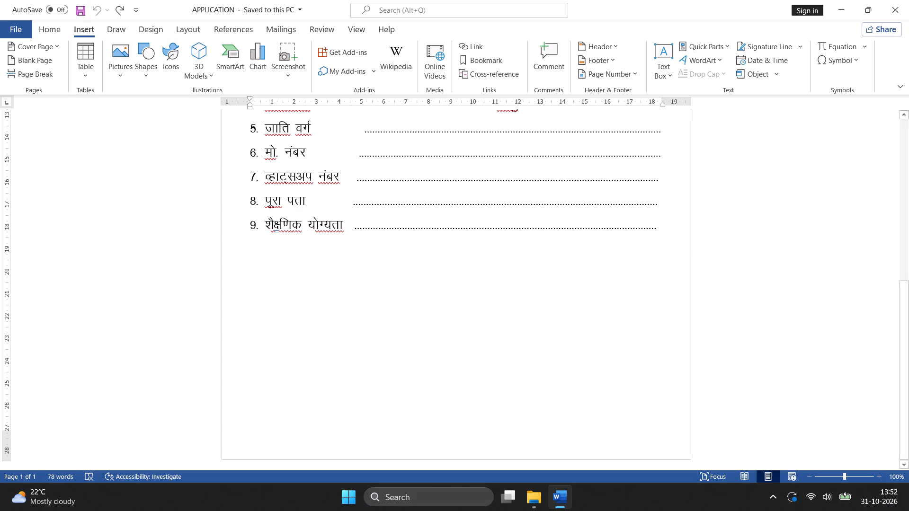
Launch the installed app with the black K icon.
{"action": "left_click", "coordinate": [345, 496]}
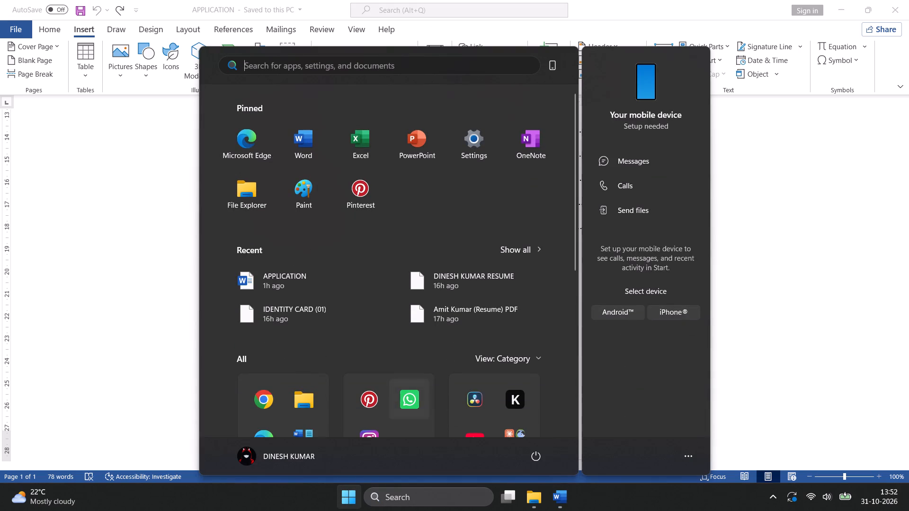
{"action": "left_click", "coordinate": [519, 405]}
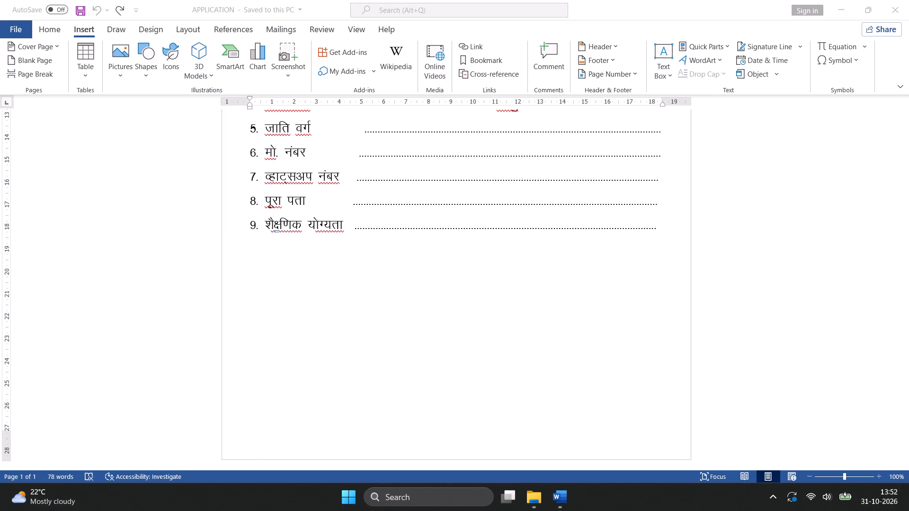
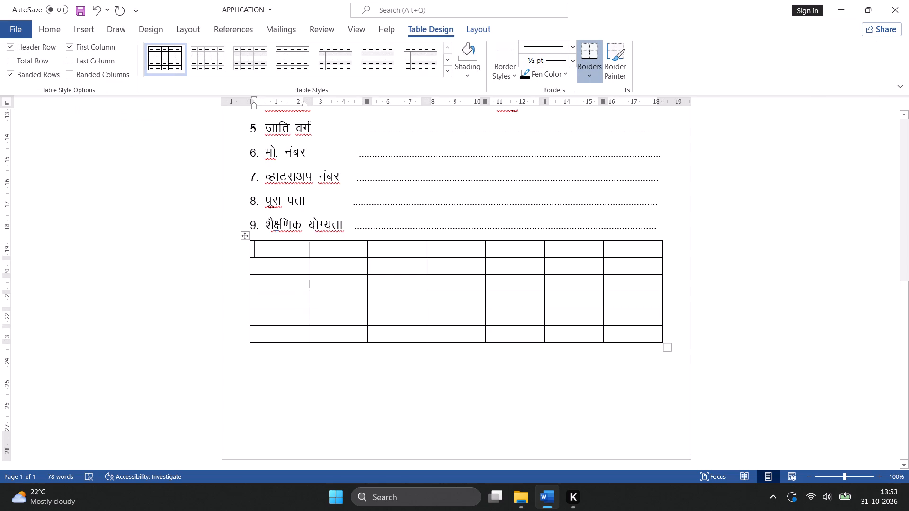
Enlarge the seven-column, six-row table below the ninth field, with wider columns reaching almost to the page edge and taller rows.
{"action": "left_click_drag", "start_coordinate": [668, 349], "coordinate": [677, 372]}
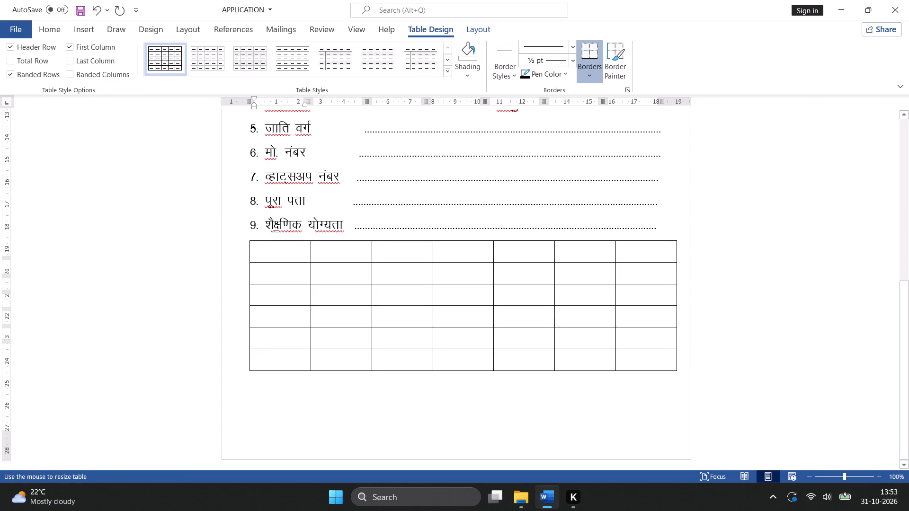
{"action": "left_click_drag", "start_coordinate": [677, 372], "coordinate": [682, 387]}
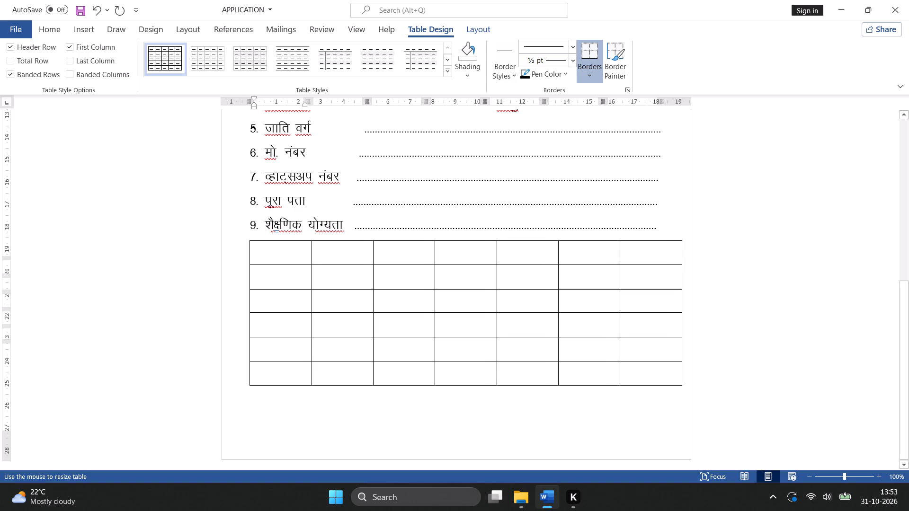
{"action": "left_click_drag", "start_coordinate": [682, 387], "coordinate": [682, 388]}
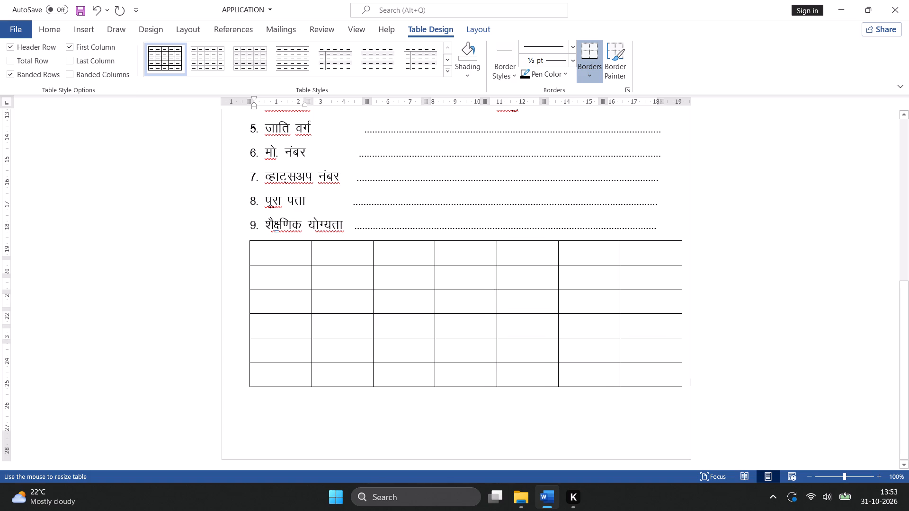
{"action": "left_click_drag", "start_coordinate": [682, 388], "coordinate": [686, 374]}
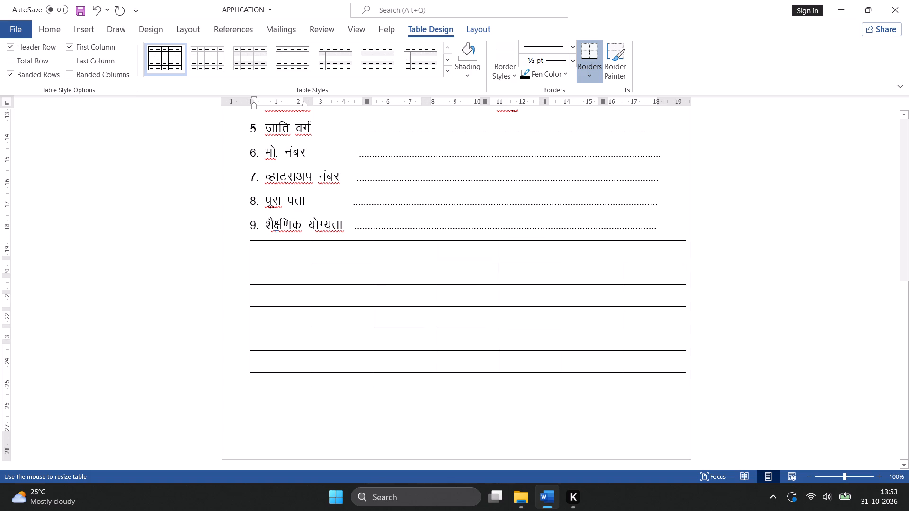
{"action": "left_click_drag", "start_coordinate": [686, 374], "coordinate": [677, 376]}
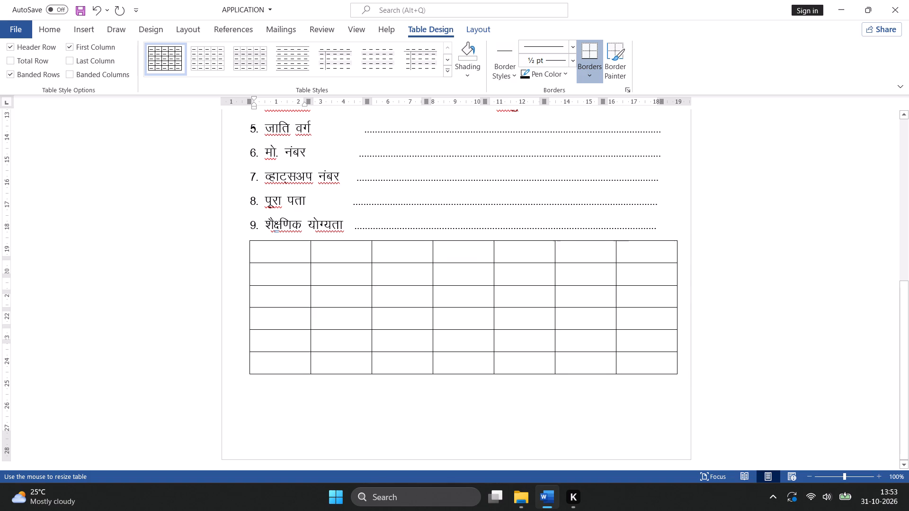
{"action": "left_click_drag", "start_coordinate": [677, 376], "coordinate": [686, 377]}
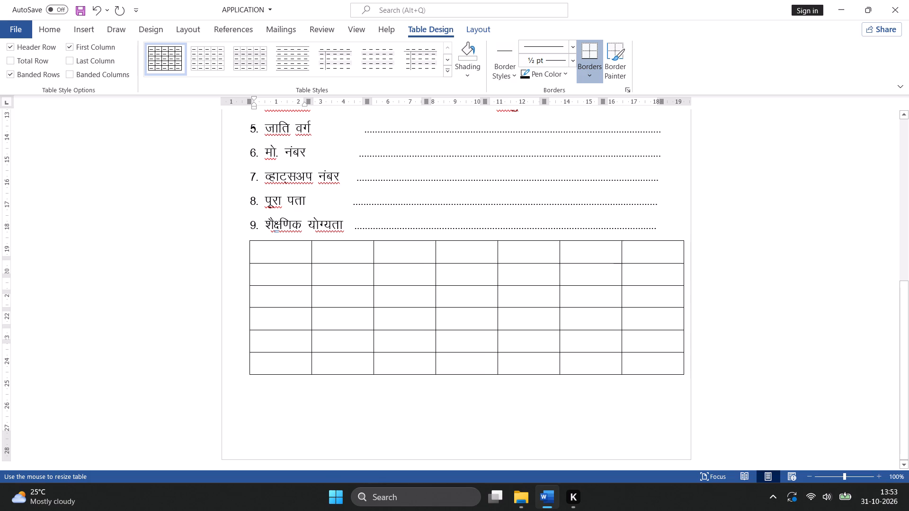
{"action": "left_click_drag", "start_coordinate": [686, 377], "coordinate": [689, 381]}
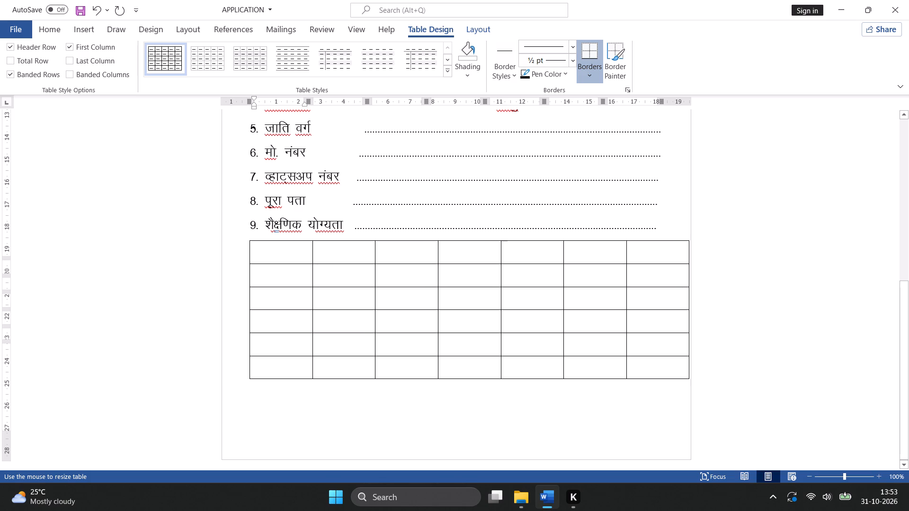
{"action": "left_click_drag", "start_coordinate": [689, 381], "coordinate": [688, 382]}
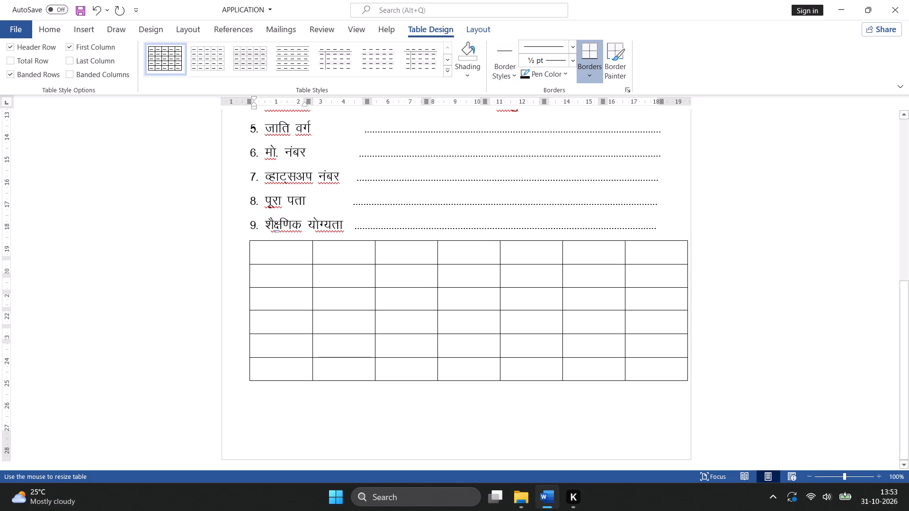
{"action": "left_click_drag", "start_coordinate": [688, 382], "coordinate": [682, 381]}
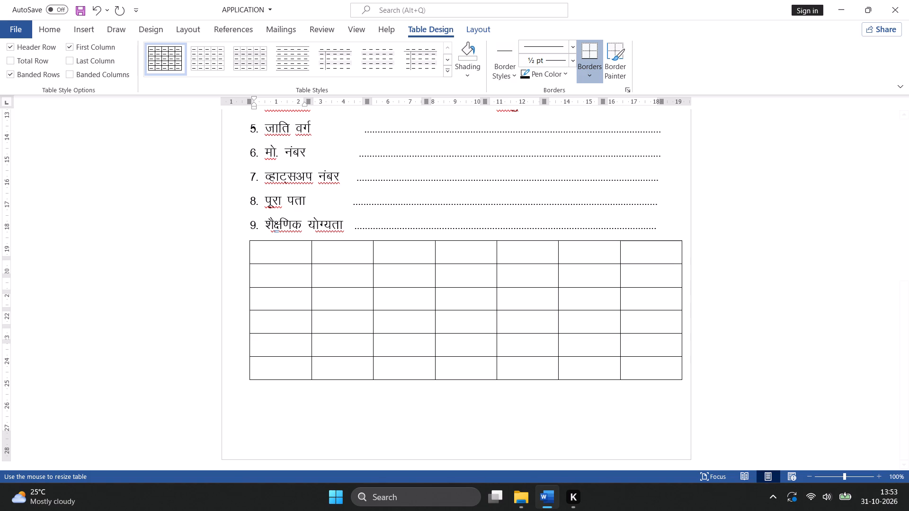
{"action": "left_click_drag", "start_coordinate": [682, 381], "coordinate": [684, 381]}
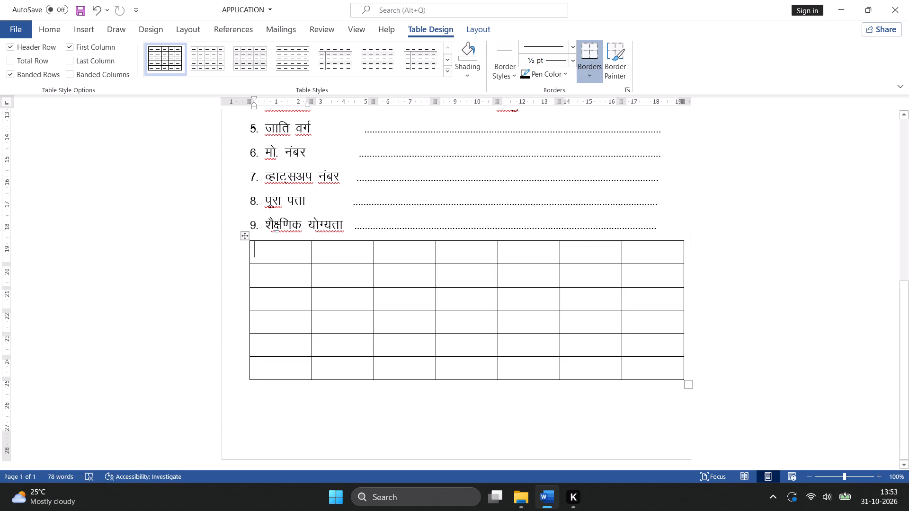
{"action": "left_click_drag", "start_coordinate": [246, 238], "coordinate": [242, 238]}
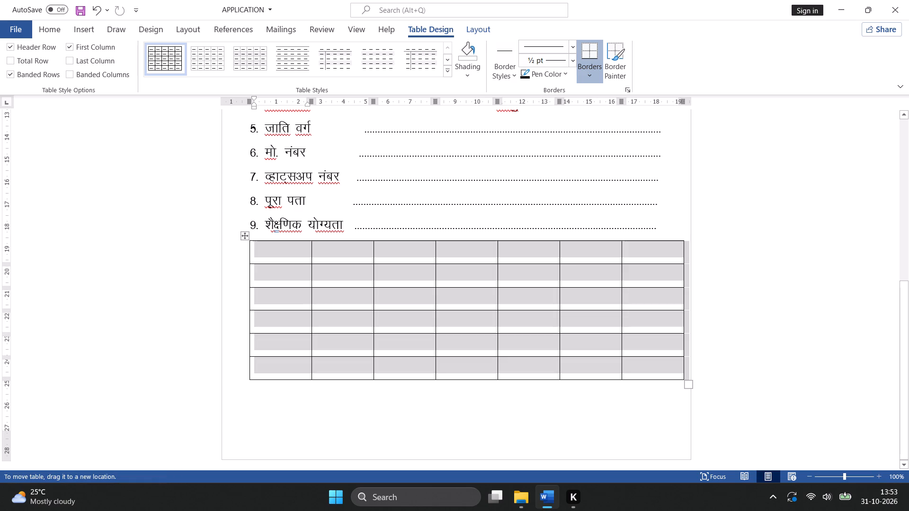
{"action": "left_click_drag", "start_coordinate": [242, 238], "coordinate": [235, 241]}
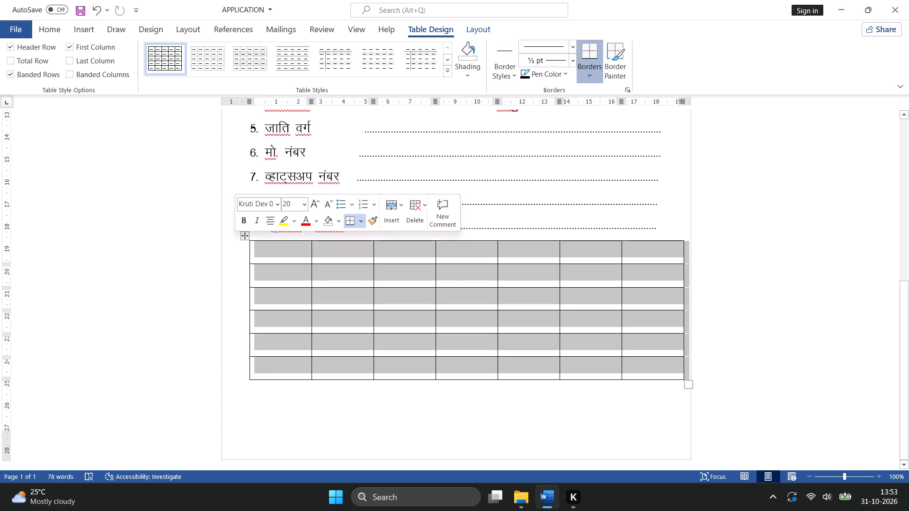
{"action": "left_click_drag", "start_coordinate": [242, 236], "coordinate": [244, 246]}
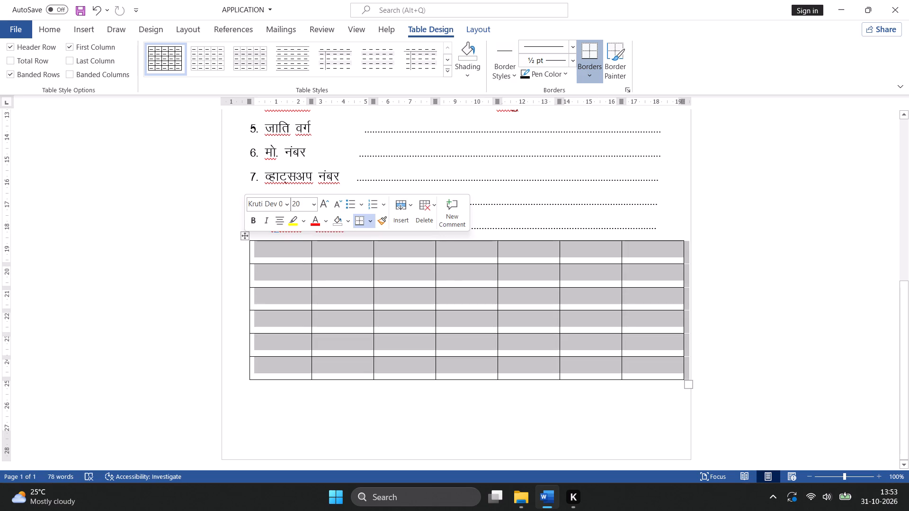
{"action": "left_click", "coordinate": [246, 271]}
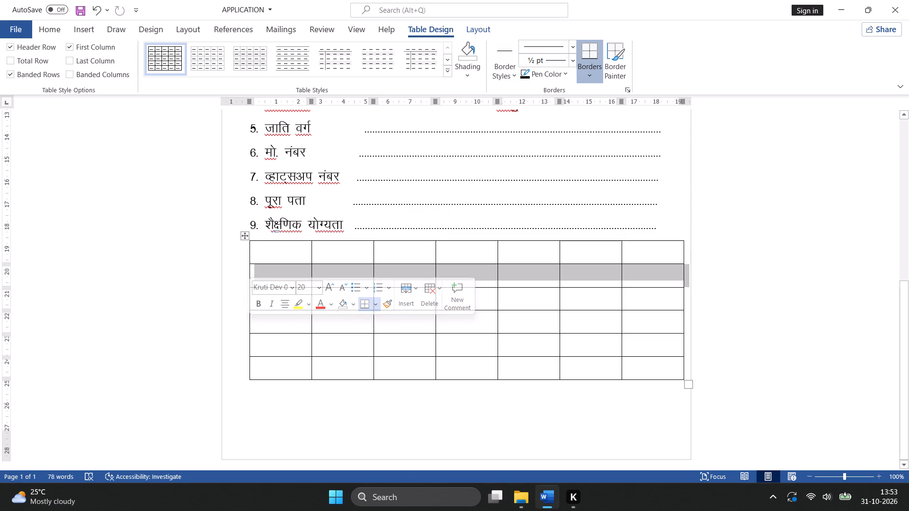
Enter the heading क्रमांक in the table's first header cell, preceded by one space.
{"action": "left_click", "coordinate": [259, 258]}
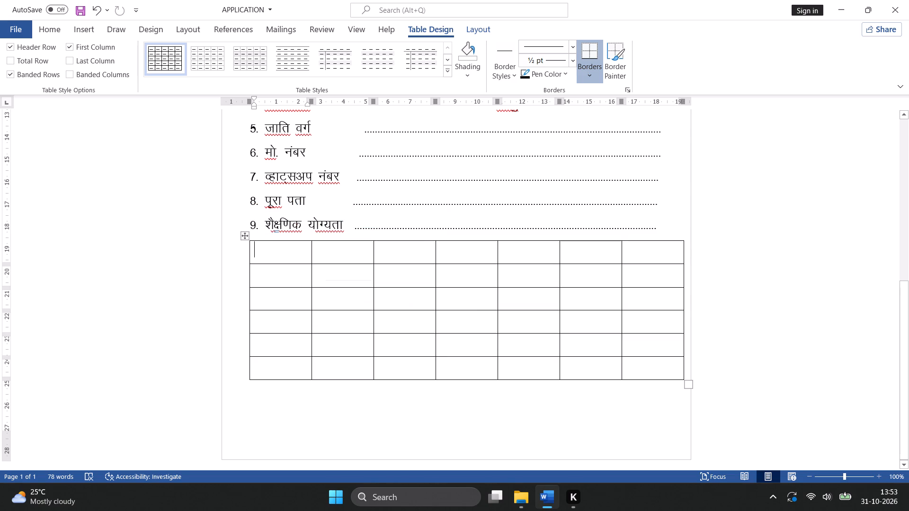
{"action": "key", "text": "d"}
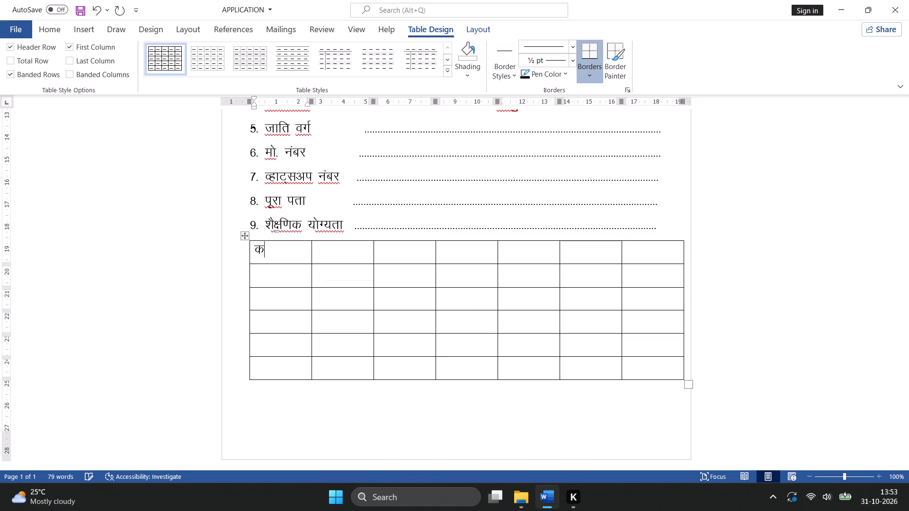
{"action": "key", "text": "z"}
{"action": "key", "text": "BackSpace"}
{"action": "key", "text": "z"}
{"action": "key", "text": "i"}
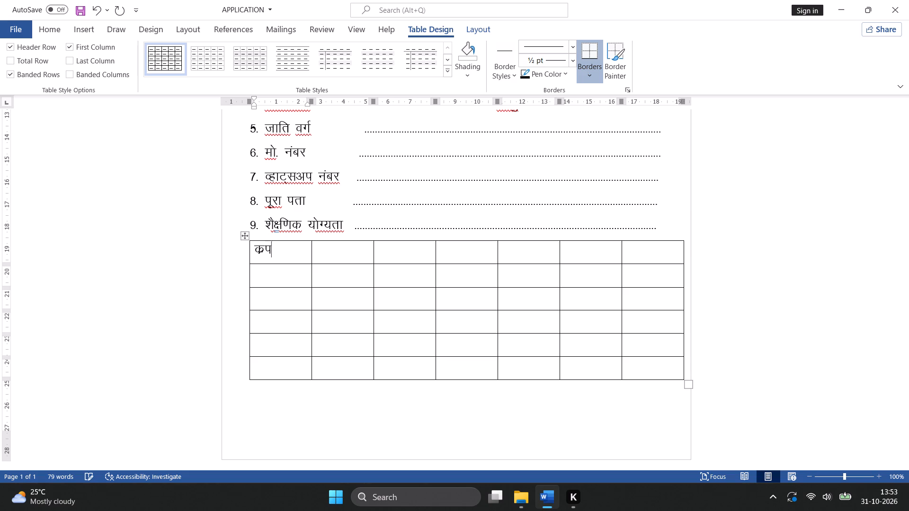
{"action": "key", "text": "BackSpace"}
{"action": "type", "text": "ek"}
{"action": "key", "text": "a"}
{"action": "key", "text": "d"}
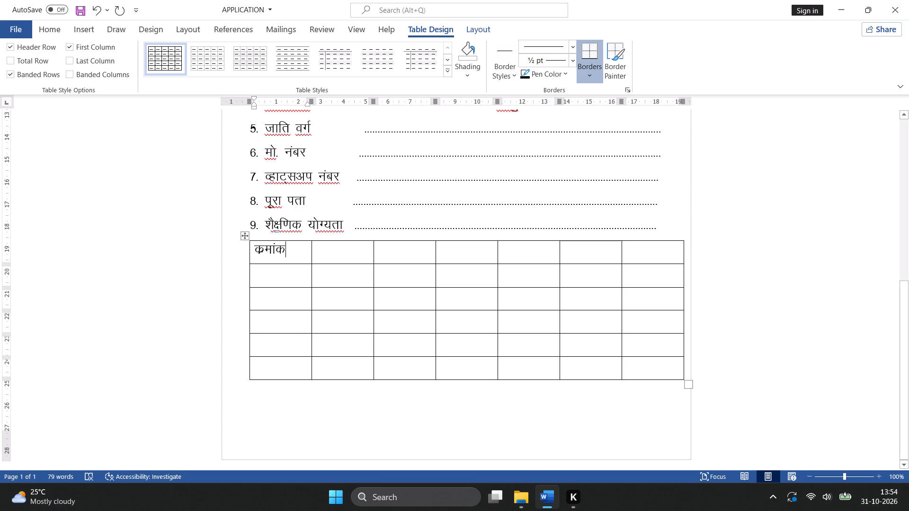
{"action": "left_click", "coordinate": [255, 250]}
{"action": "key", "text": "space"}
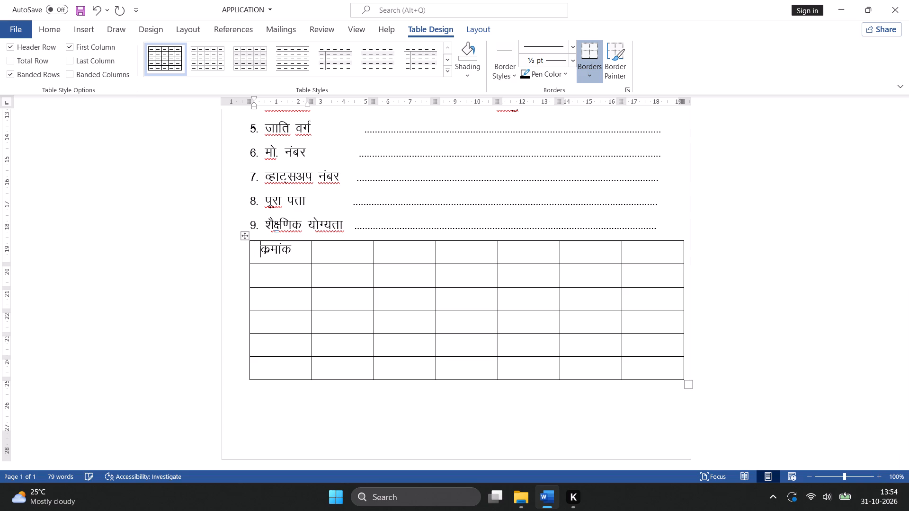
Make the heading क्रमांक bold and set its font size to 18.
{"action": "left_click_drag", "start_coordinate": [291, 251], "coordinate": [277, 251]}
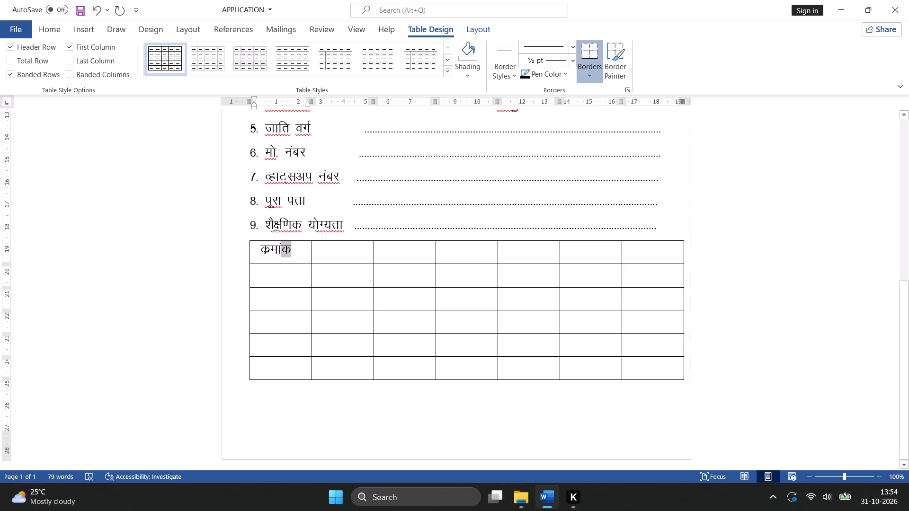
{"action": "left_click_drag", "start_coordinate": [277, 251], "coordinate": [259, 252]}
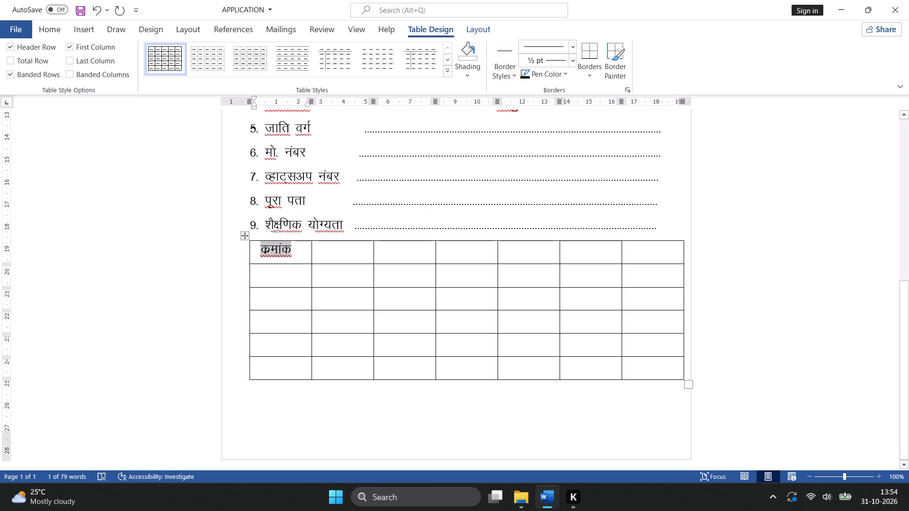
{"action": "key", "text": "ctrl+b"}
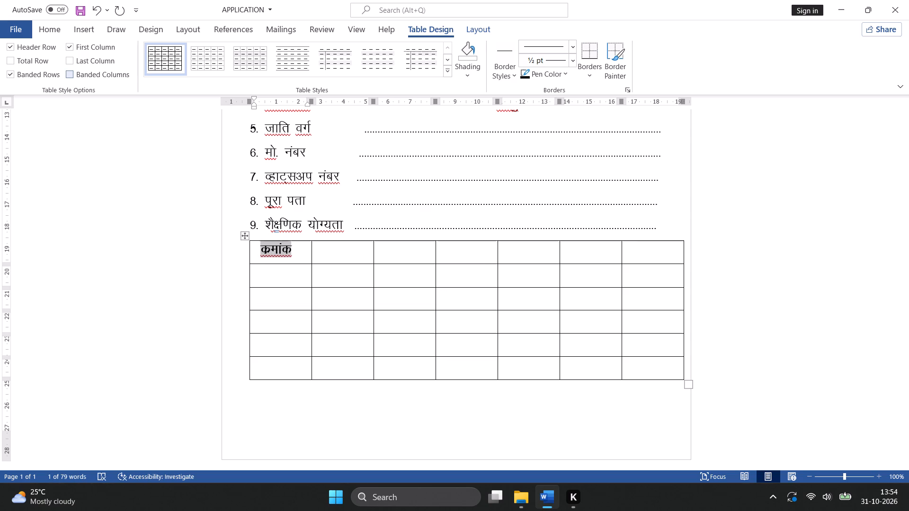
{"action": "left_click", "coordinate": [49, 31]}
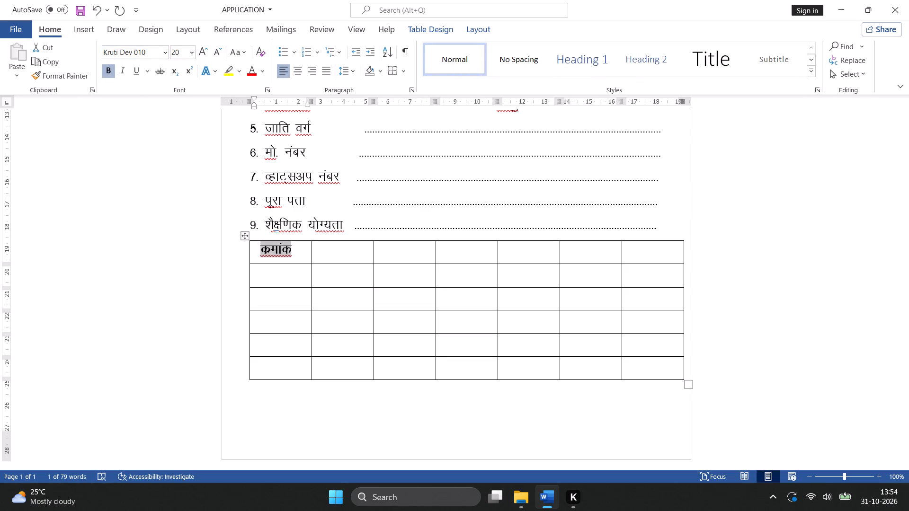
{"action": "left_click", "coordinate": [215, 55]}
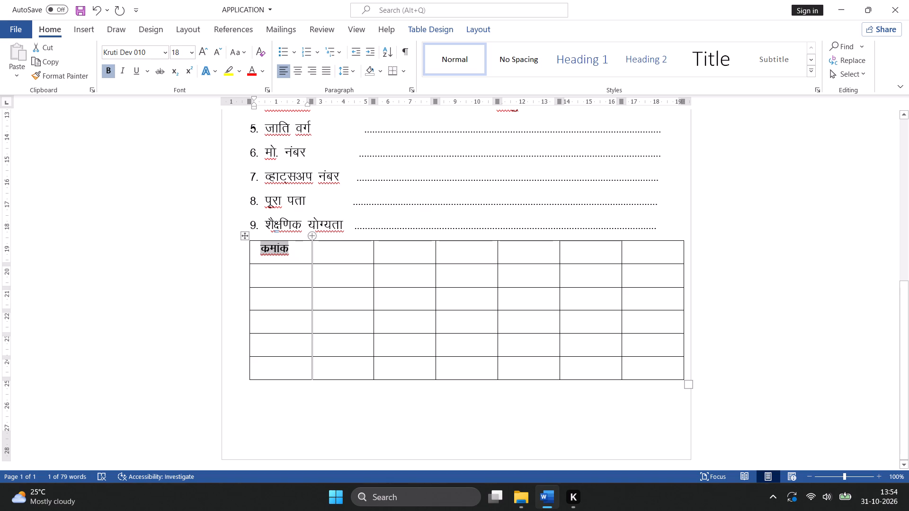
Insert one leading space in the second cell of the table's header row.
{"action": "left_click", "coordinate": [324, 253]}
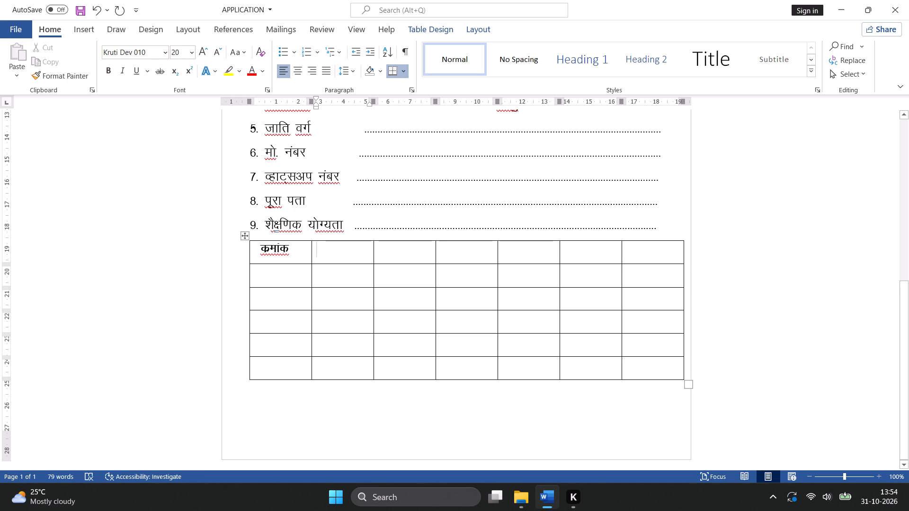
{"action": "key", "text": "space"}
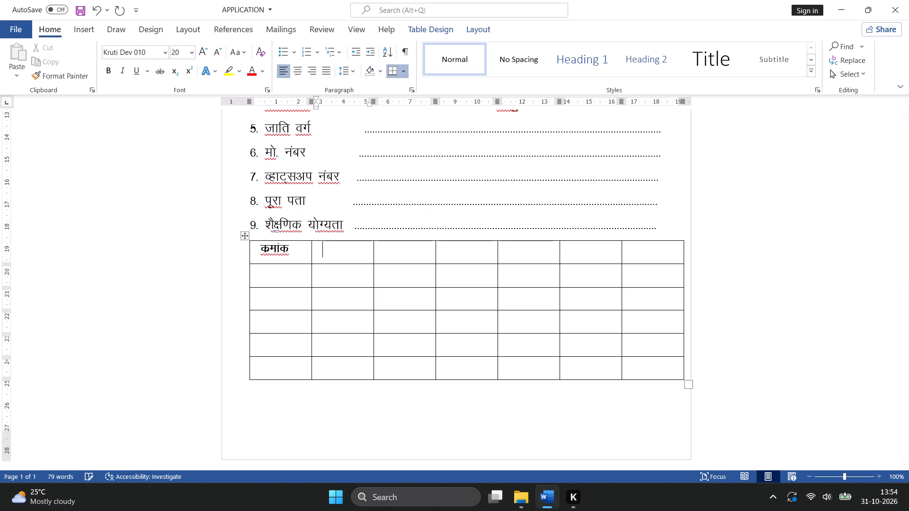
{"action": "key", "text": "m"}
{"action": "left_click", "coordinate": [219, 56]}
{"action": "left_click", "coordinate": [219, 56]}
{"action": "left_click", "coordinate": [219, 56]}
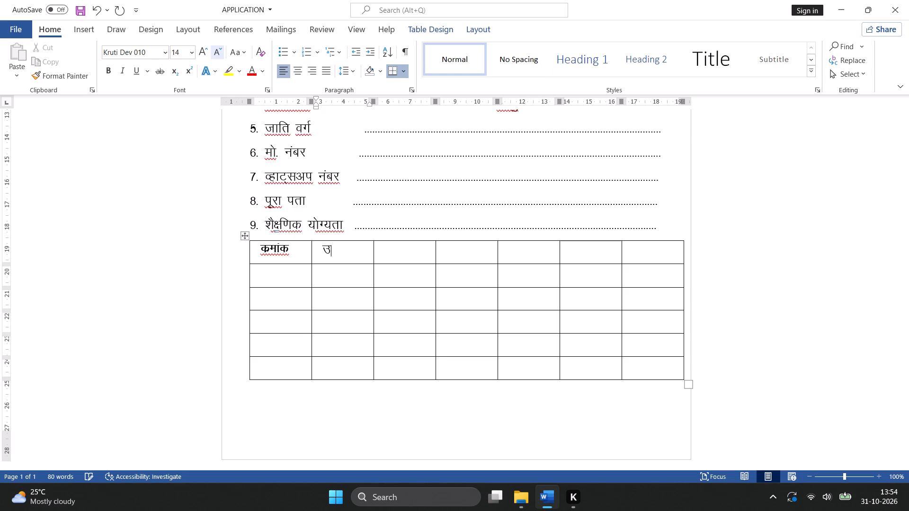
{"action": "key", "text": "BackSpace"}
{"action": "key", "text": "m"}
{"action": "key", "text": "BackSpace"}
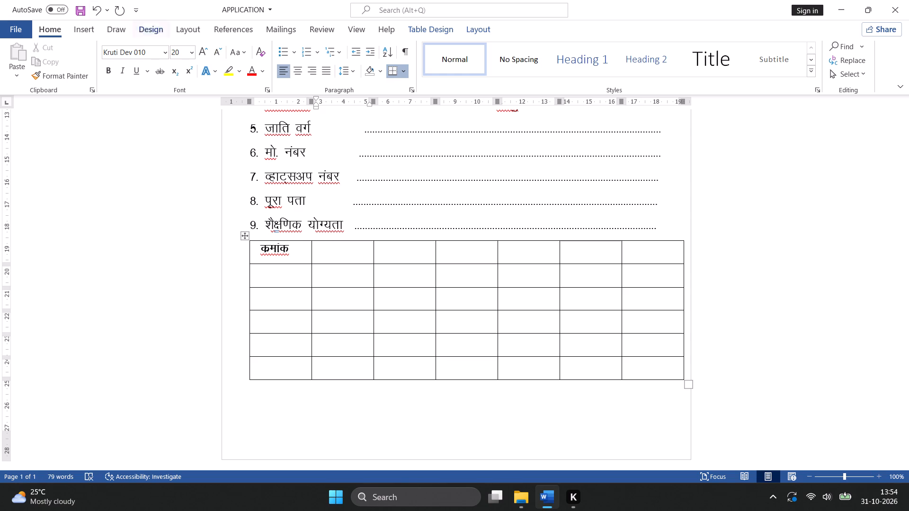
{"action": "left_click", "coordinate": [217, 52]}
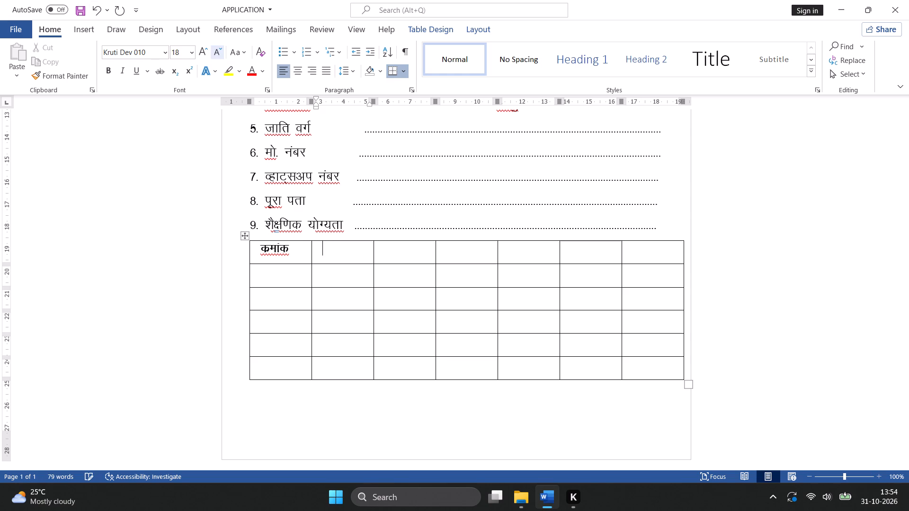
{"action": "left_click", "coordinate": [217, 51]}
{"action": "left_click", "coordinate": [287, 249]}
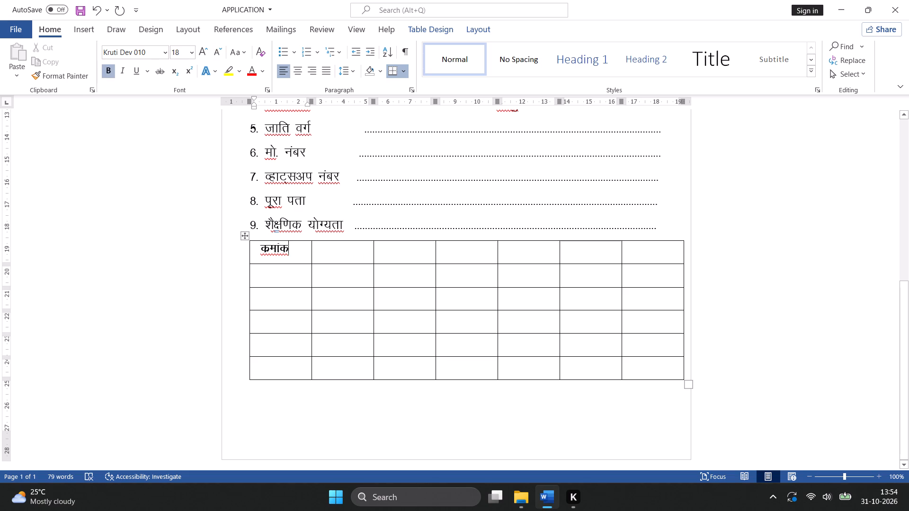
Enter the heading उत्तीर्ण in bold at font size 18 after the leading space in the second header cell.
{"action": "left_click", "coordinate": [320, 247]}
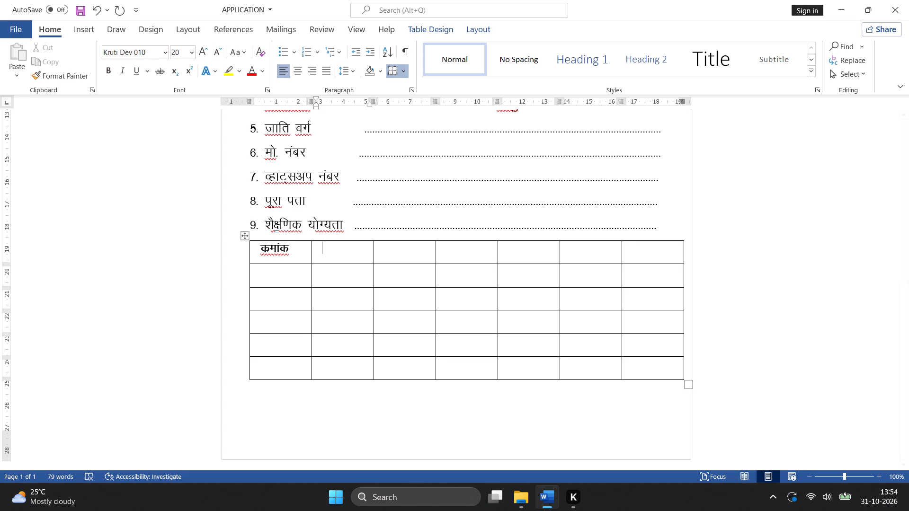
{"action": "left_click", "coordinate": [193, 55]}
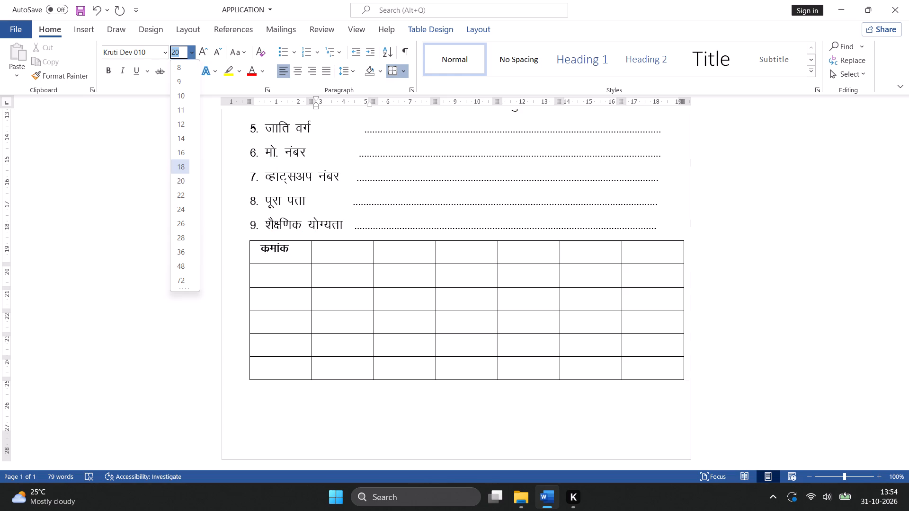
{"action": "left_click", "coordinate": [188, 172]}
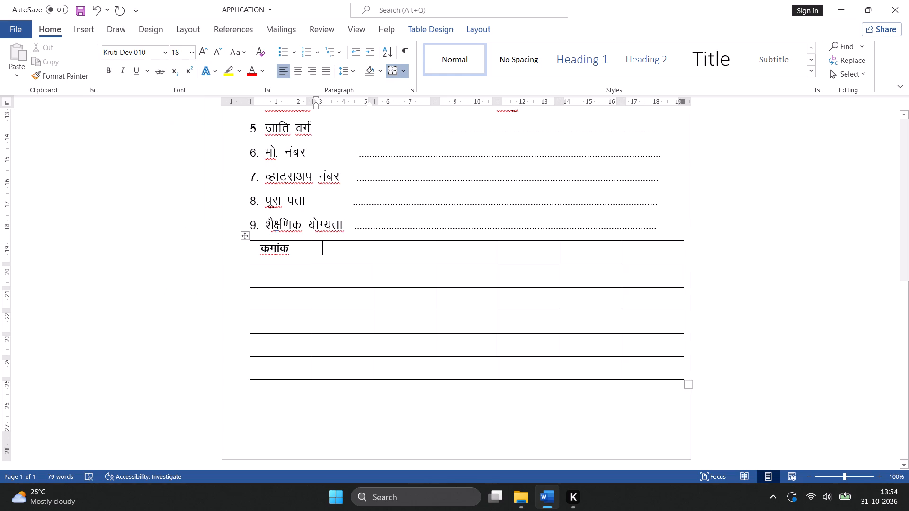
{"action": "key", "text": "ctrl+b"}
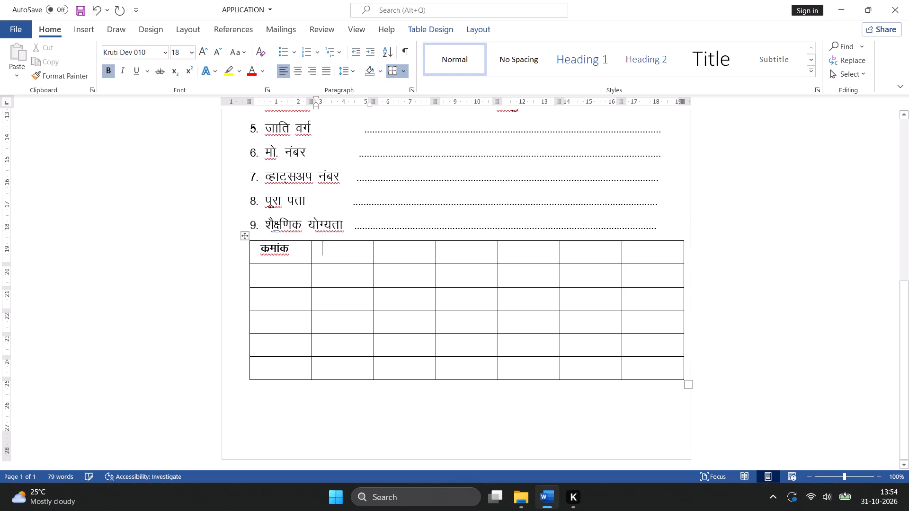
{"action": "key", "text": "m"}
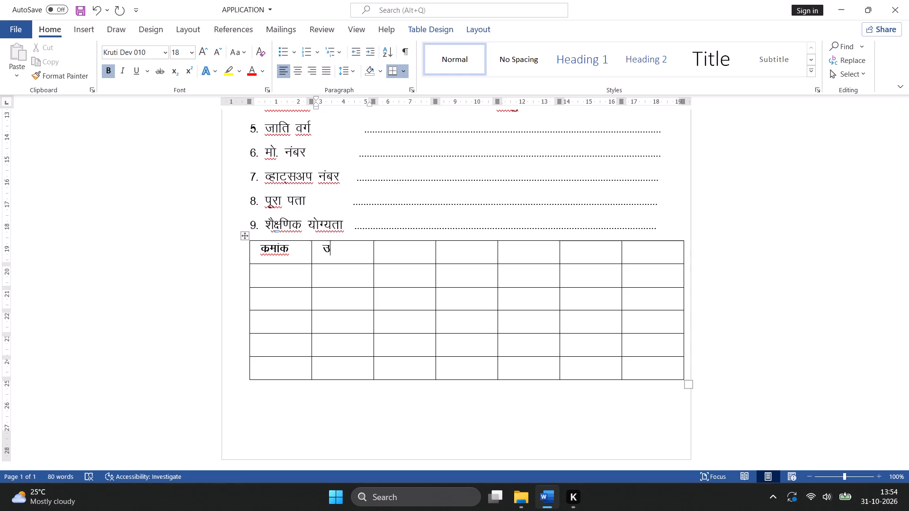
{"action": "key", "text": "shift+r"}
{"action": "type", "text": "Rkh"}
{"action": "type", "text": ".k"}
{"action": "key", "text": "shift+z"}
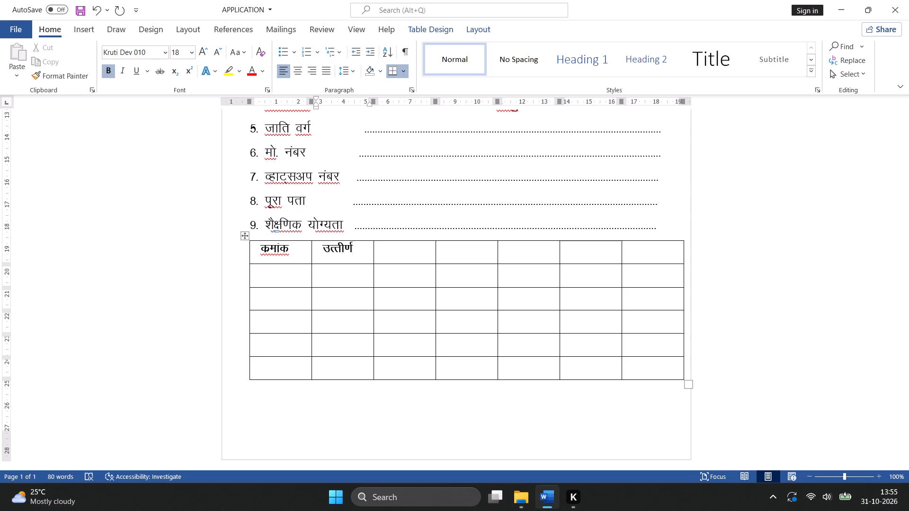
Enter the heading बोर्ड का नाम at font size 18 in the third header cell of the table.
{"action": "left_click", "coordinate": [395, 252]}
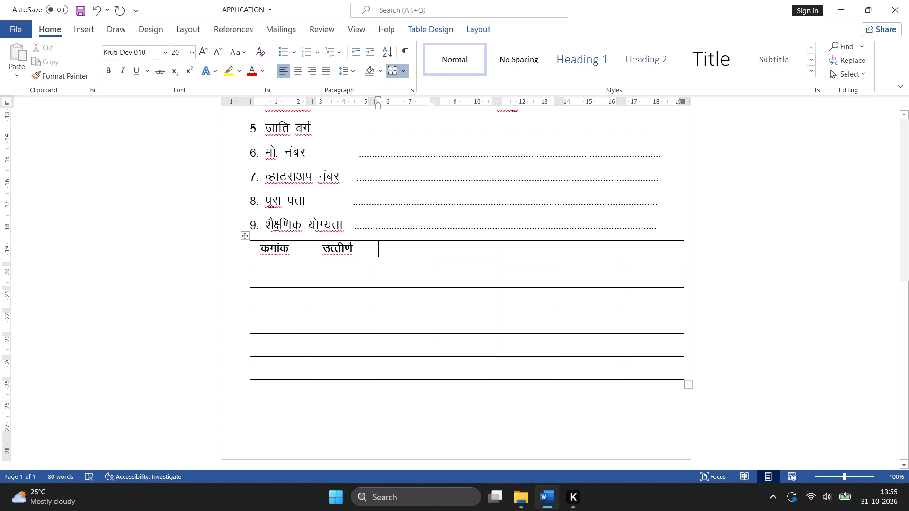
{"action": "left_click", "coordinate": [216, 57]}
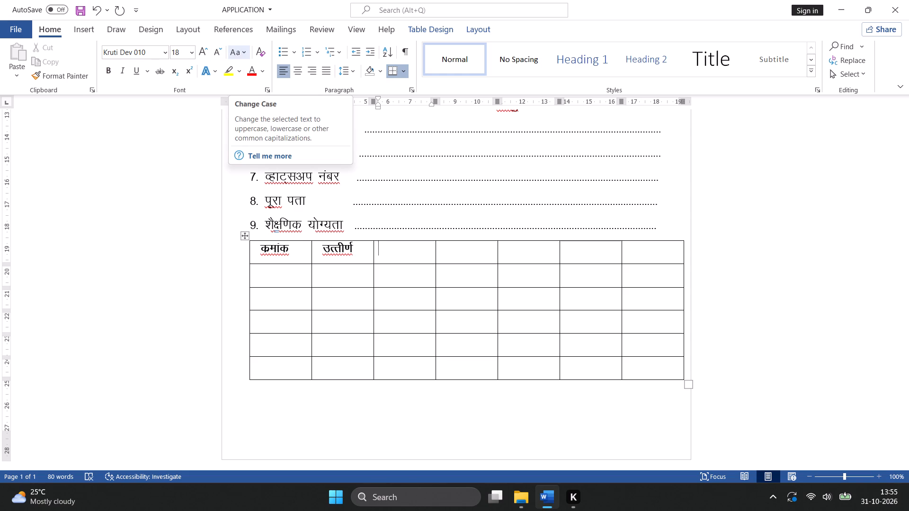
{"action": "type", "text": "ok"}
{"action": "key", "text": "BackSpace"}
{"action": "key", "text": "BackSpace"}
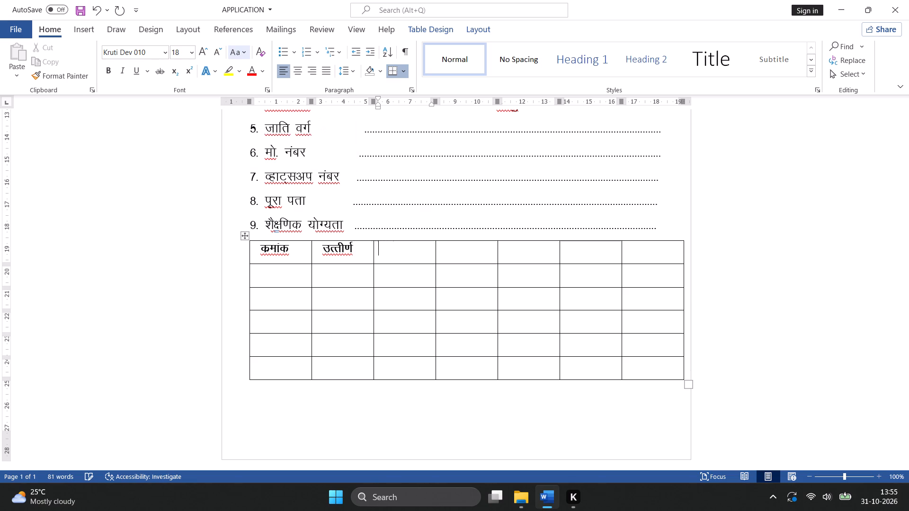
{"action": "type", "text": "ck"}
{"action": "key", "text": "o"}
{"action": "key", "text": "BackSpace"}
{"action": "key", "text": "d"}
{"action": "key", "text": "BackSpace"}
{"action": "key", "text": "s"}
{"action": "key", "text": "shift+m"}
{"action": "type", "text": "Z dk"}
{"action": "key", "text": "space"}
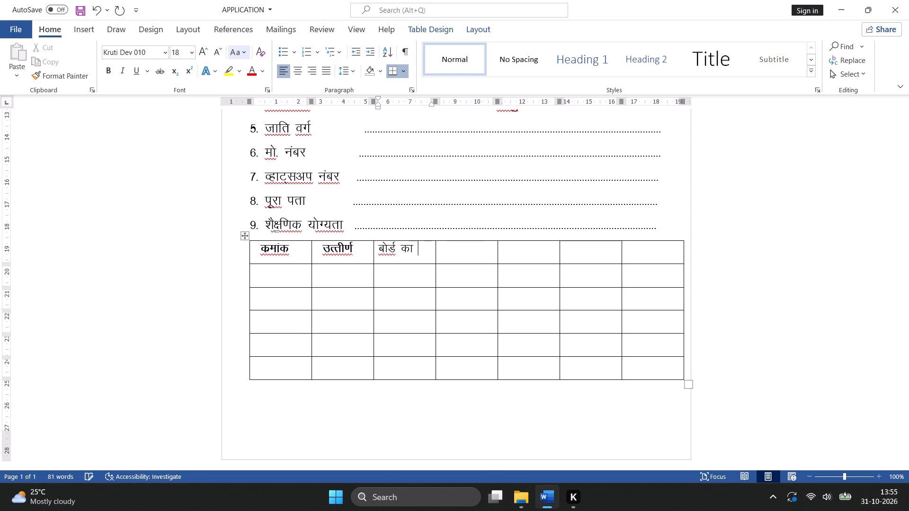
{"action": "type", "text": "uke"}
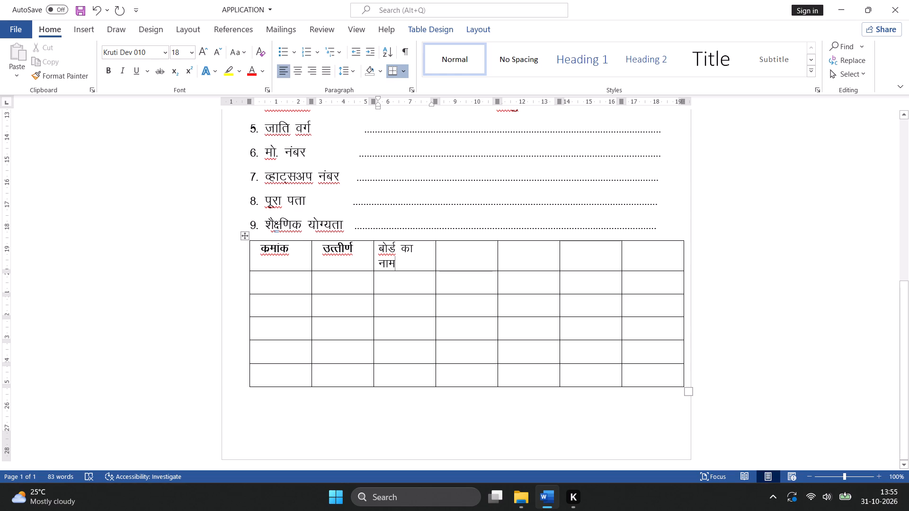
Reduce the heading बोर्ड का नाम to font size 16 and make it bold.
{"action": "left_click_drag", "start_coordinate": [381, 248], "coordinate": [395, 246]}
{"action": "left_click_drag", "start_coordinate": [395, 246], "coordinate": [411, 259]}
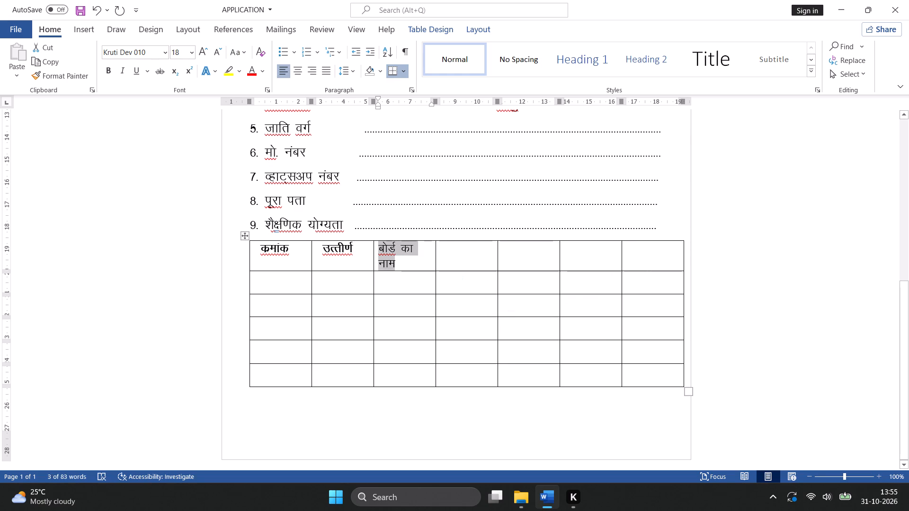
{"action": "left_click", "coordinate": [214, 53]}
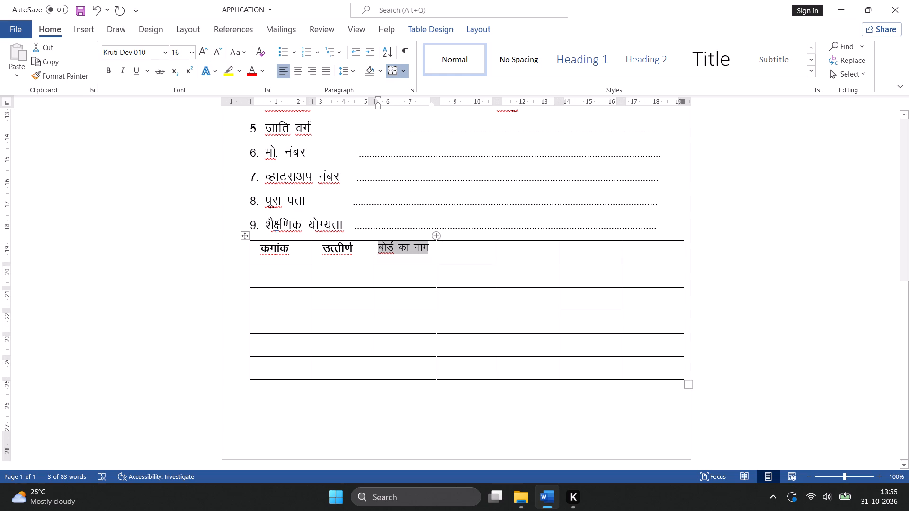
{"action": "left_click", "coordinate": [447, 250]}
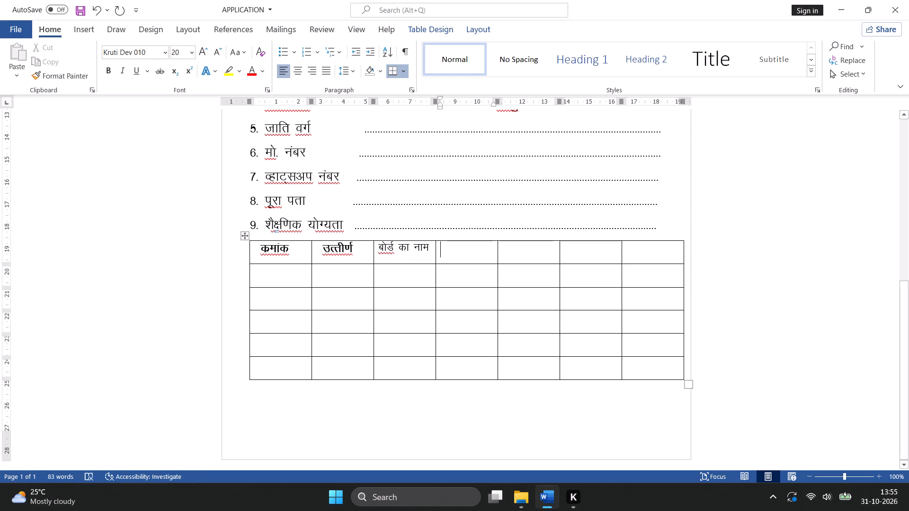
{"action": "left_click_drag", "start_coordinate": [428, 247], "coordinate": [382, 241]}
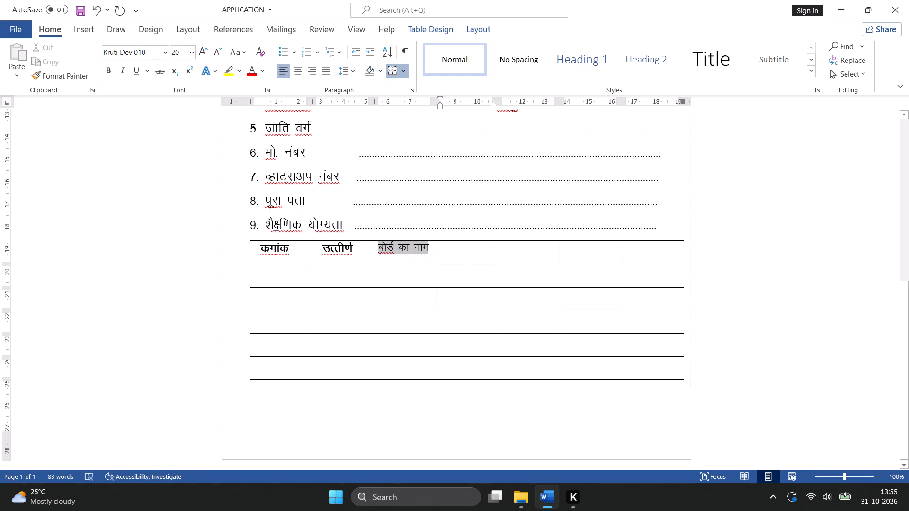
{"action": "left_click_drag", "start_coordinate": [382, 241], "coordinate": [380, 241]}
{"action": "left_click", "coordinate": [388, 277]}
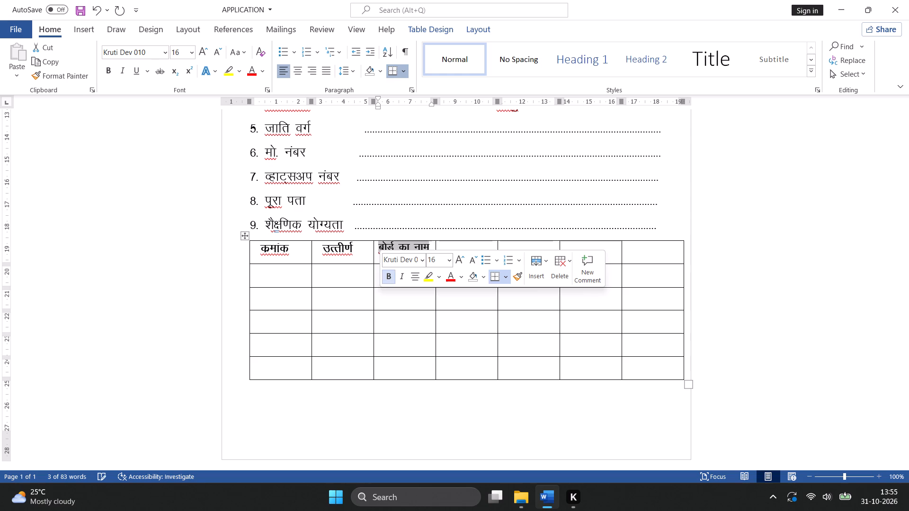
Insert one leading space in the fourth cell of the table's header row.
{"action": "left_click", "coordinate": [455, 241]}
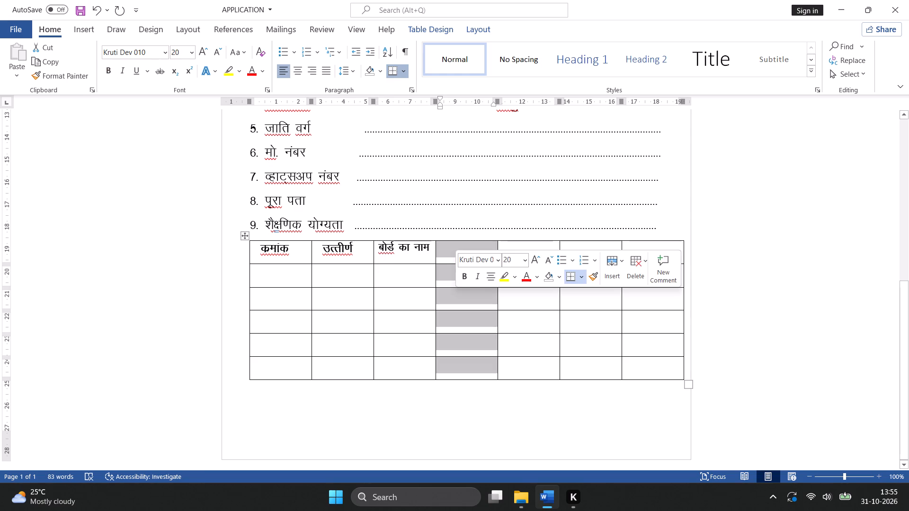
{"action": "left_click", "coordinate": [442, 251]}
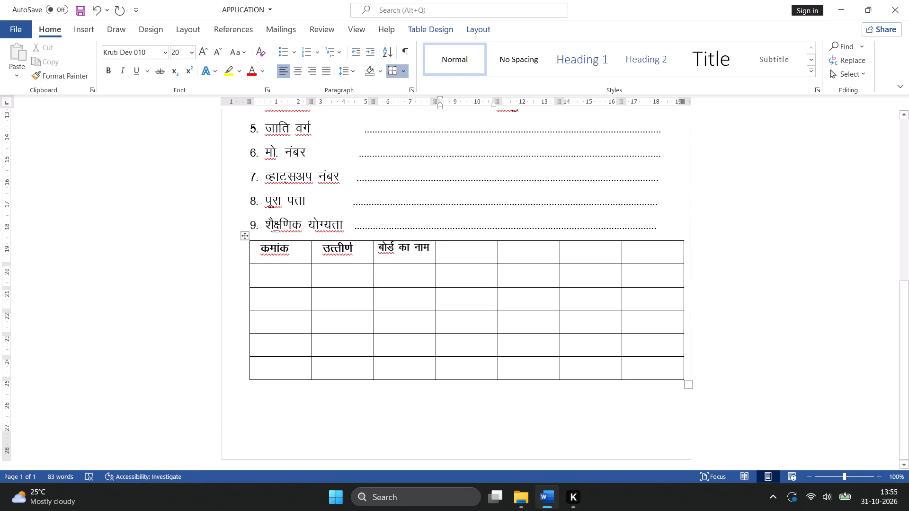
{"action": "key", "text": "space"}
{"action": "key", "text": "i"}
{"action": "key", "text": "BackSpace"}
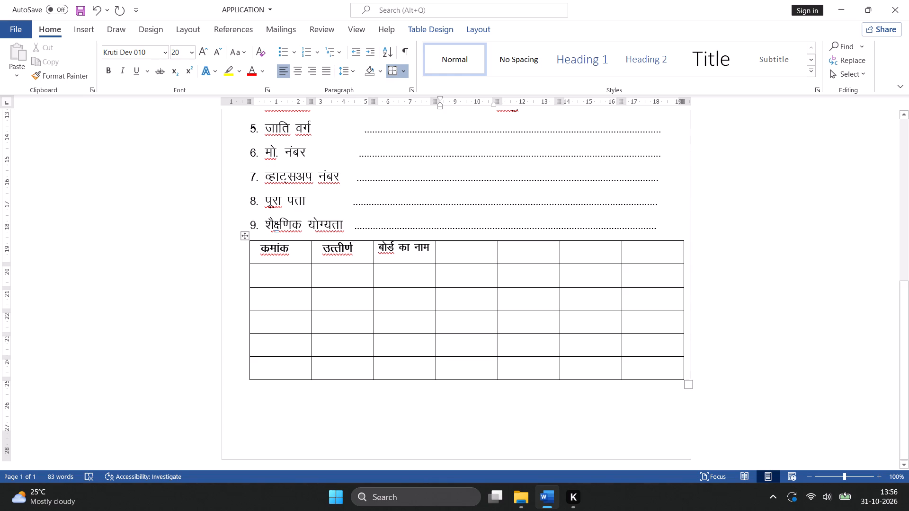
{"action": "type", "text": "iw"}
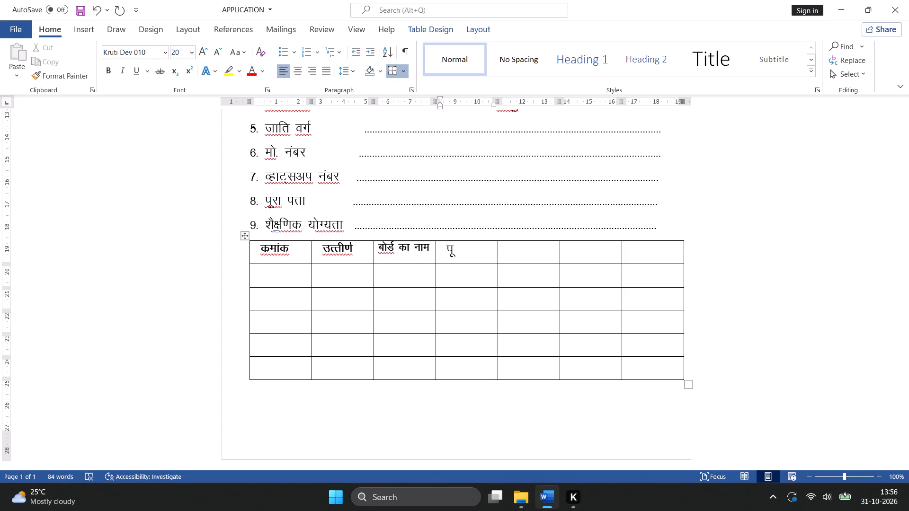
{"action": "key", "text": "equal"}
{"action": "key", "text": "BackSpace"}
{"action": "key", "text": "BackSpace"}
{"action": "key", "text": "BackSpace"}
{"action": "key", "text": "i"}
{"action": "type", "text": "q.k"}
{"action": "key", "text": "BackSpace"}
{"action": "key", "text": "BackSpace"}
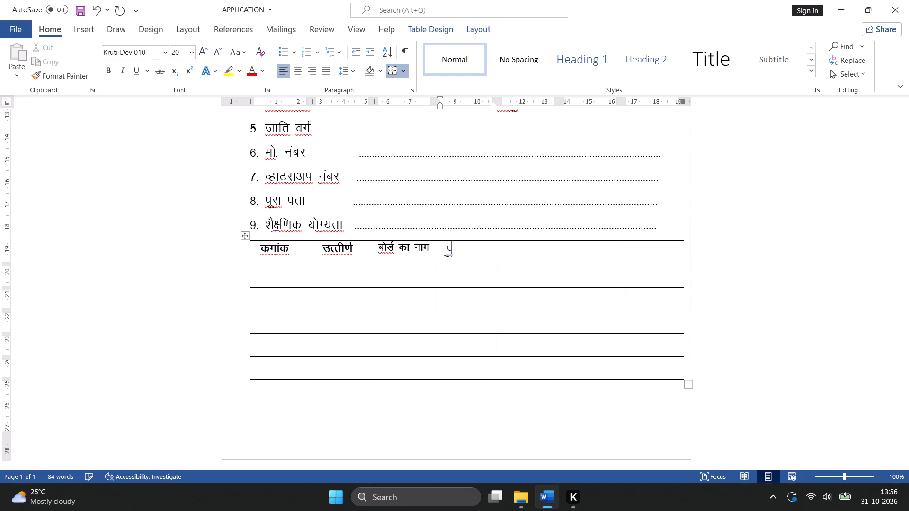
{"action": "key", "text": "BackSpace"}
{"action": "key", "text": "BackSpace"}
Enter the heading पुर्णांक after the leading space in the fourth header cell.
{"action": "key", "text": "i"}
{"action": "key", "text": "q"}
{"action": "type", "text": ".kk"}
{"action": "key", "text": "shift+z"}
{"action": "key", "text": "a"}
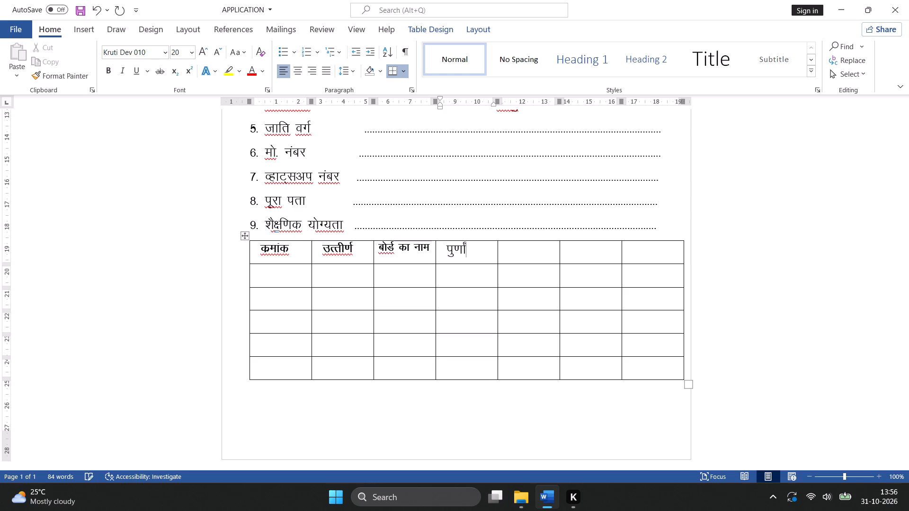
{"action": "key", "text": "d"}
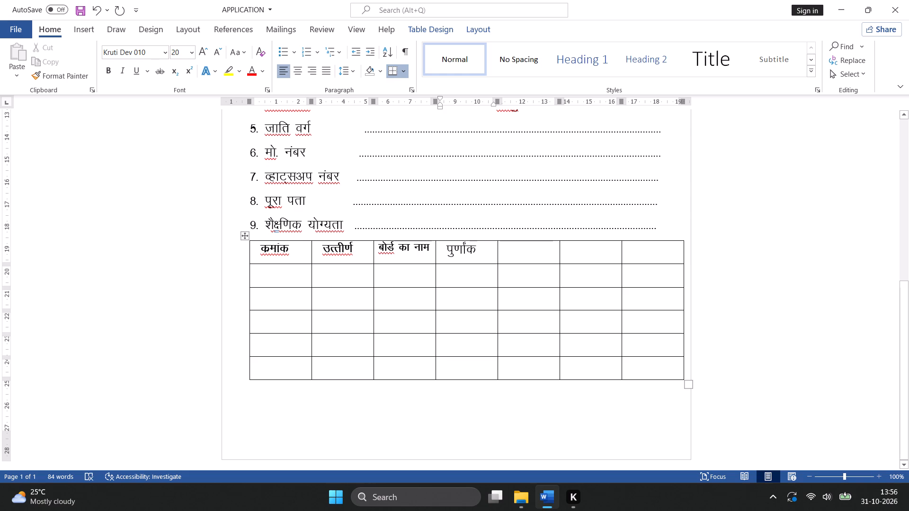
Enter the heading प्राप्तांक in the fifth header cell of the table, with one leading space before it.
{"action": "left_click", "coordinate": [508, 256]}
{"action": "type", "text": "ik"}
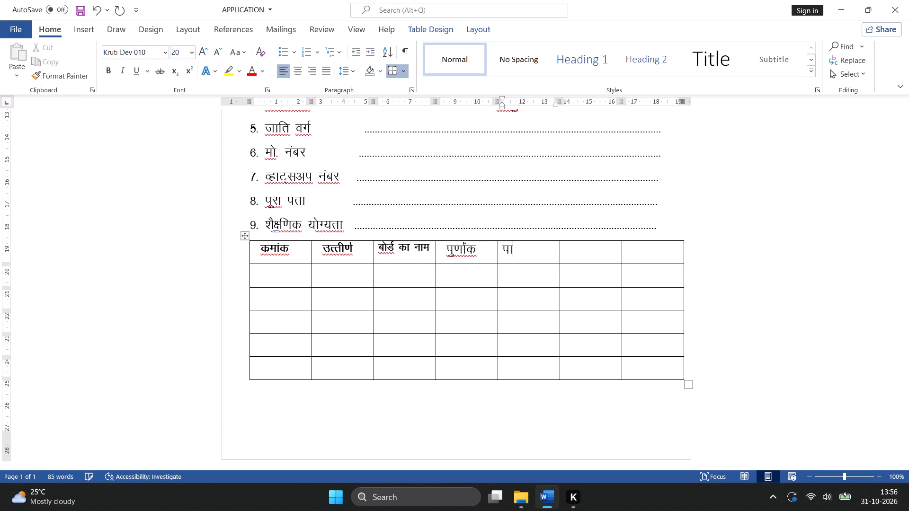
{"action": "key", "text": "BackSpace"}
{"action": "type", "text": "zi"}
{"action": "key", "text": "BackSpace"}
{"action": "key", "text": "k"}
{"action": "key", "text": "shift+i"}
{"action": "type", "text": "rk"}
{"action": "type", "text": "ad"}
{"action": "left_click", "coordinate": [503, 247]}
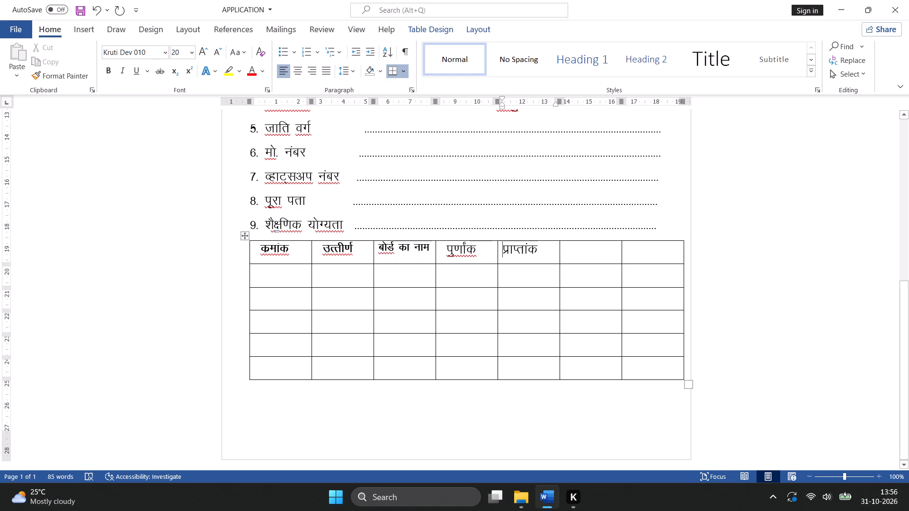
{"action": "key", "text": "space"}
Enter the heading प्रतिशत in the sixth header cell of the table, with one leading space before it.
{"action": "left_click", "coordinate": [570, 248]}
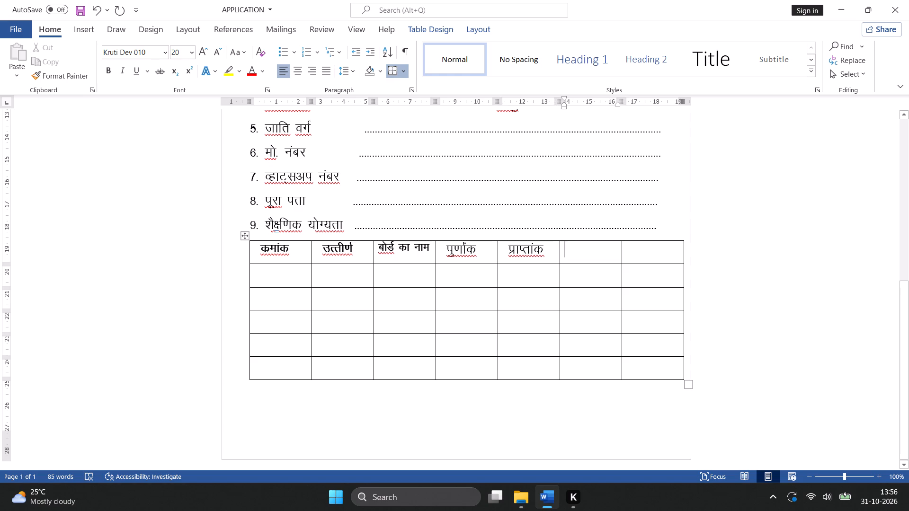
{"action": "type", "text": "iz"}
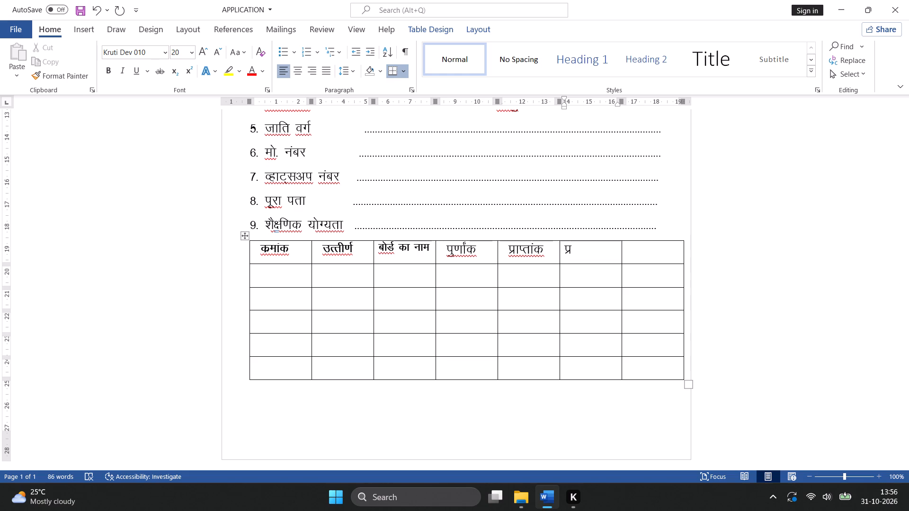
{"action": "type", "text": "fr"}
{"action": "key", "text": "semicolon"}
{"action": "key", "text": "BackSpace"}
{"action": "key", "text": "ctrl+z"}
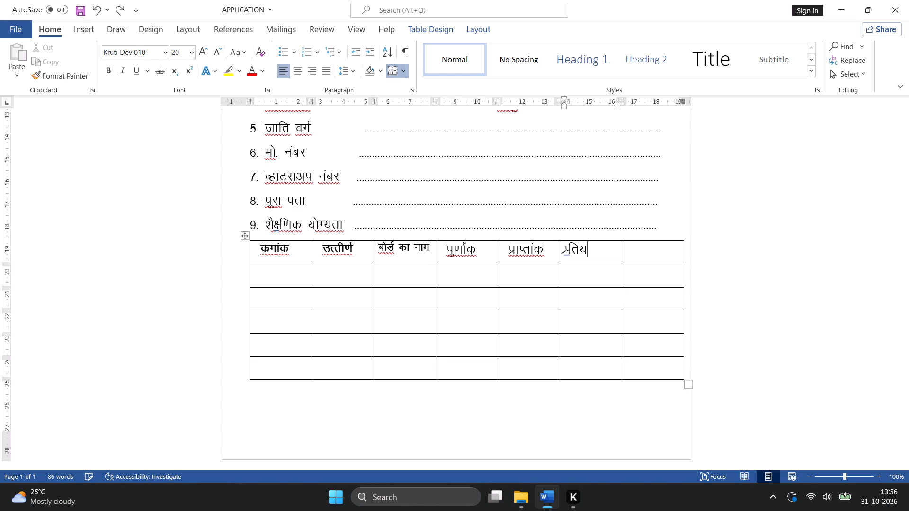
{"action": "key", "text": "ctrl+z"}
{"action": "key", "text": "BackSpace"}
{"action": "key", "text": "apostrophe"}
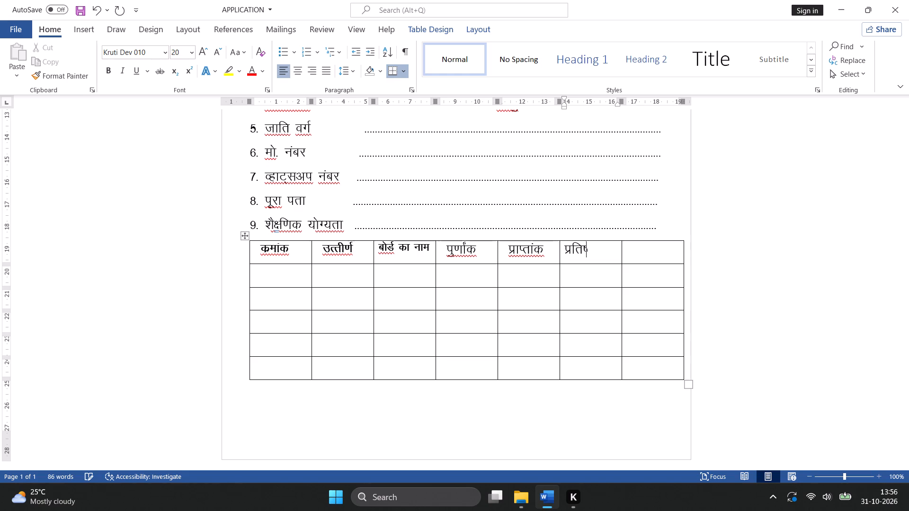
{"action": "key", "text": "BackSpace"}
{"action": "key", "text": "shift+quotedbl"}
{"action": "type", "text": "kr"}
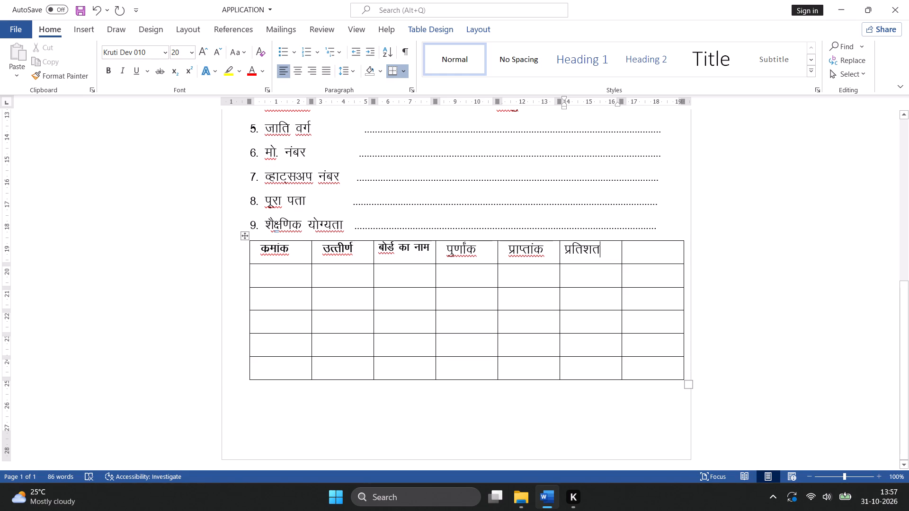
{"action": "left_click", "coordinate": [565, 249]}
{"action": "key", "text": "space"}
Enter the heading उत्तीर्ण वर्ष in the seventh header cell of the table.
{"action": "left_click", "coordinate": [634, 252]}
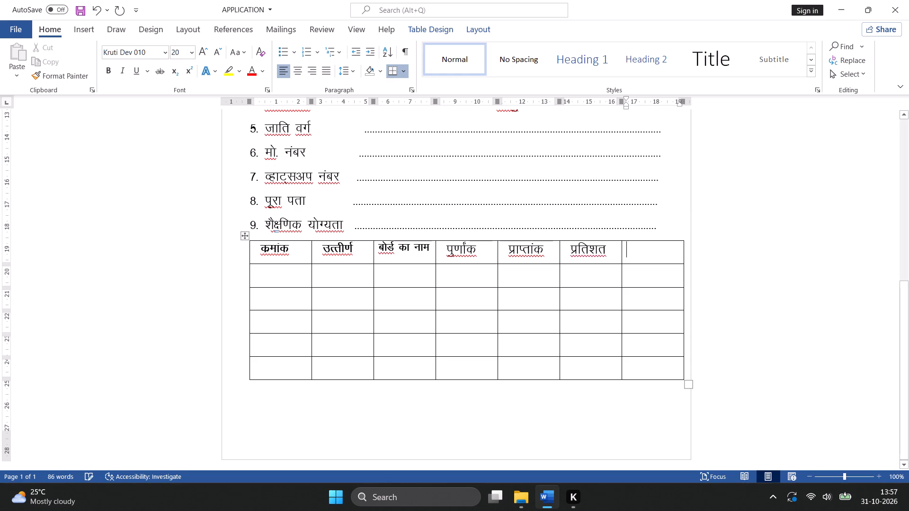
{"action": "key", "text": "m"}
{"action": "type", "text": "RRk"}
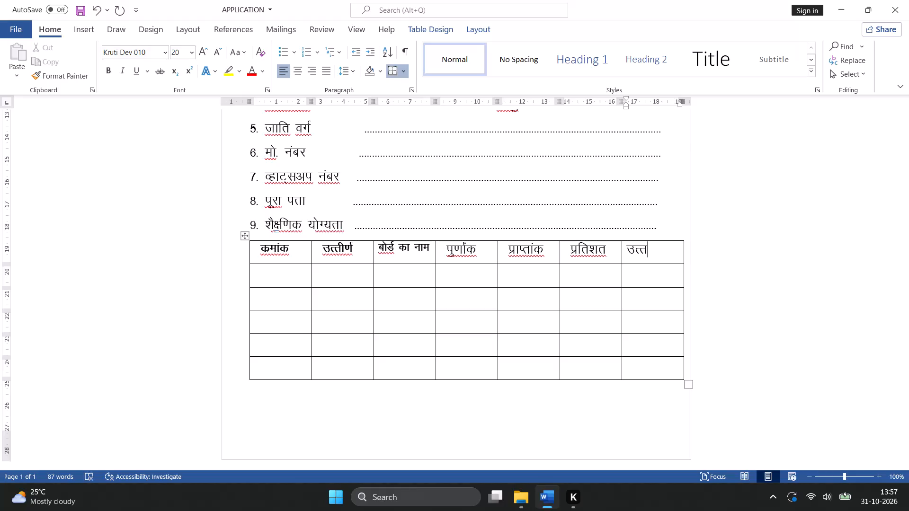
{"action": "key", "text": "h"}
{"action": "type", "text": ".k"}
{"action": "key", "text": "shift+z"}
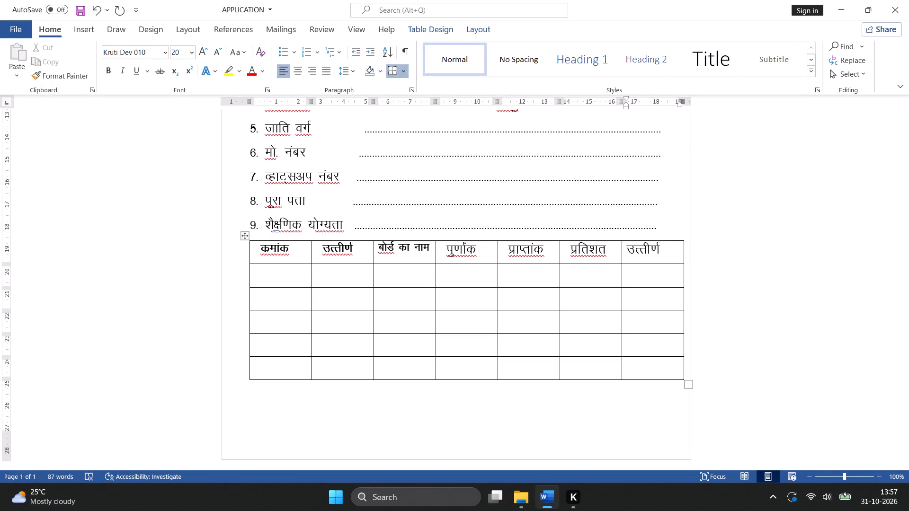
{"action": "key", "text": "space"}
{"action": "key", "text": "o"}
{"action": "type", "text": "'k"}
{"action": "key", "text": "shift+z"}
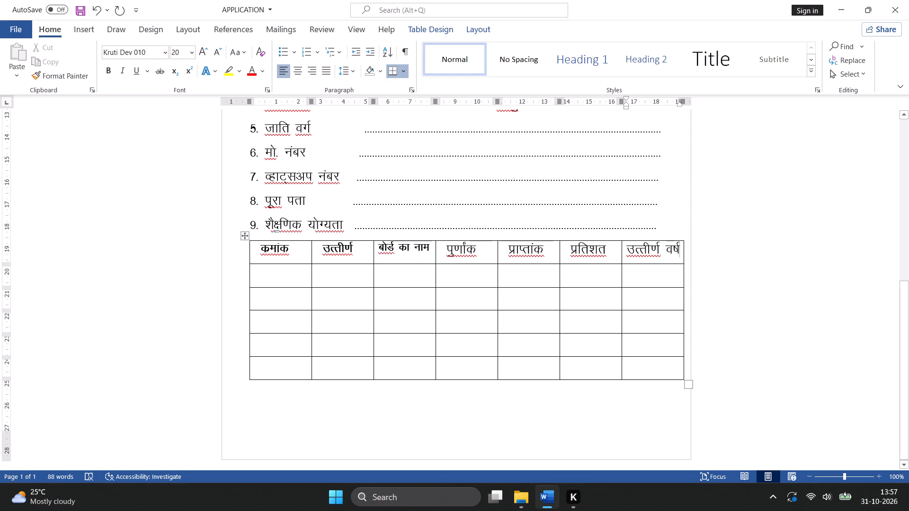
Copy the formatting of the second header cell's उत्तीर्ण onto the fourth through seventh headings with Format Painter.
{"action": "left_click_drag", "start_coordinate": [320, 250], "coordinate": [358, 251]}
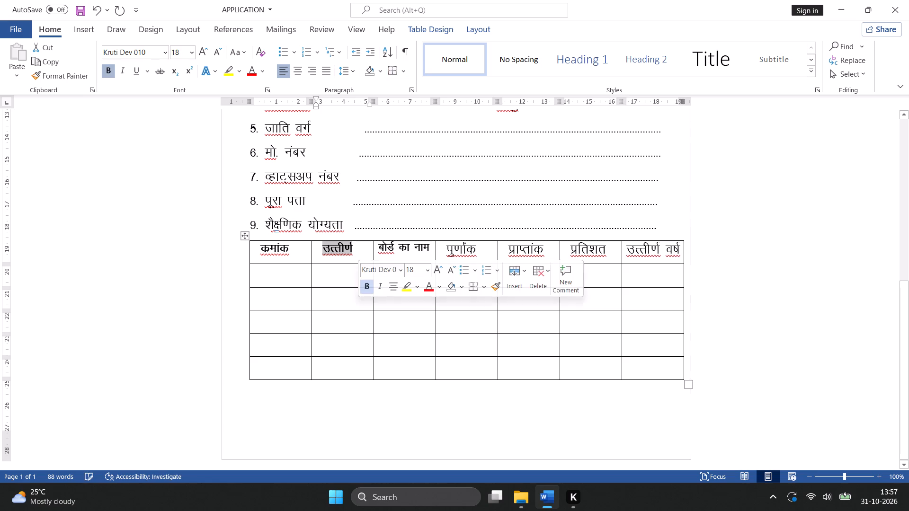
{"action": "left_click", "coordinate": [83, 74]}
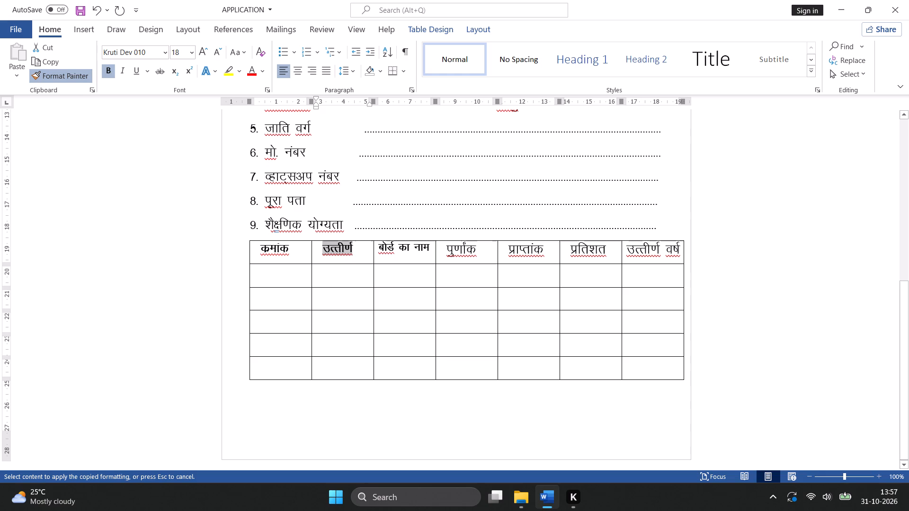
{"action": "left_click_drag", "start_coordinate": [446, 252], "coordinate": [588, 252]}
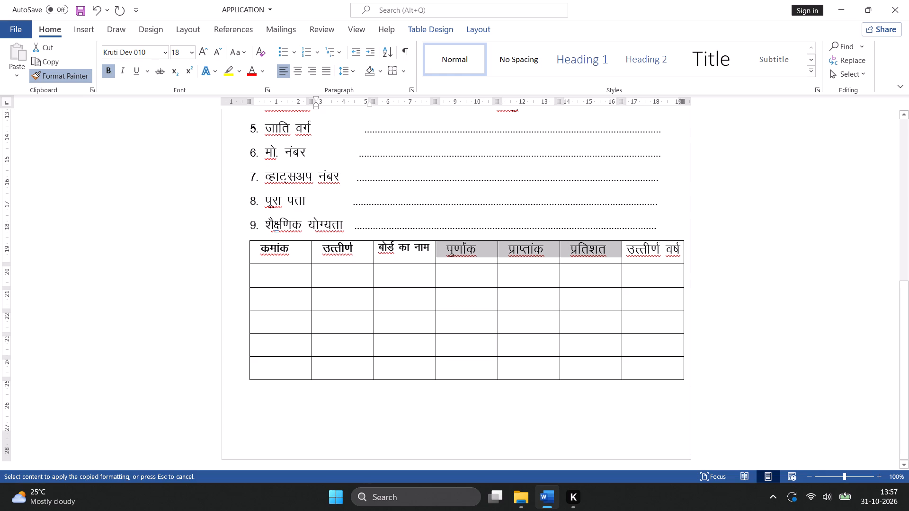
{"action": "left_click_drag", "start_coordinate": [588, 252], "coordinate": [662, 250]}
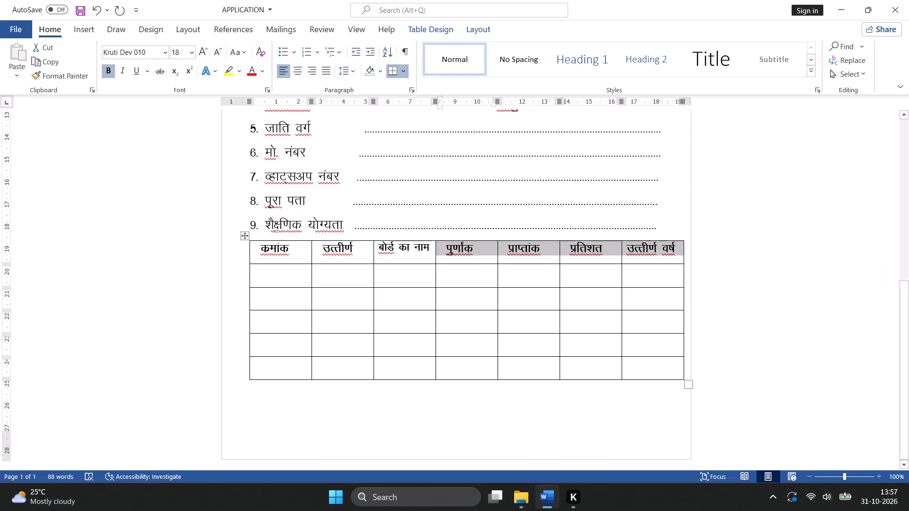
{"action": "left_click", "coordinate": [720, 267]}
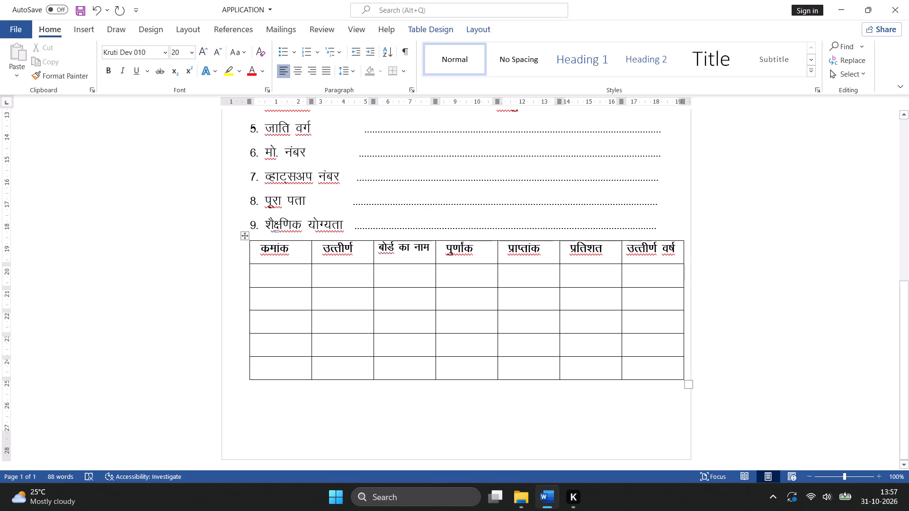
Enter the serial number 1. with three leading spaces in the क्रमांक column's first row below the header.
{"action": "left_click", "coordinate": [263, 275]}
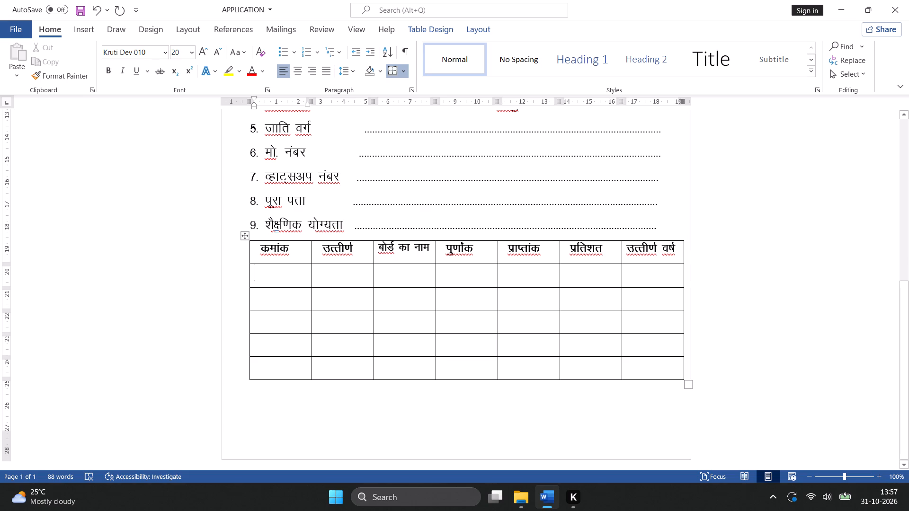
{"action": "key", "text": "space"}
{"action": "key", "text": "space"}
{"action": "key", "text": "space"}
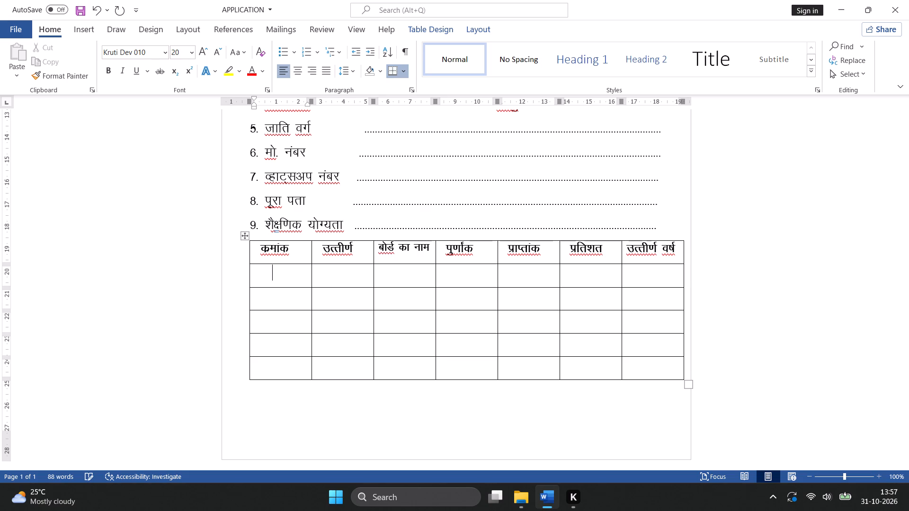
{"action": "key", "text": "1"}
{"action": "key", "text": "minus"}
{"action": "key", "text": "Return"}
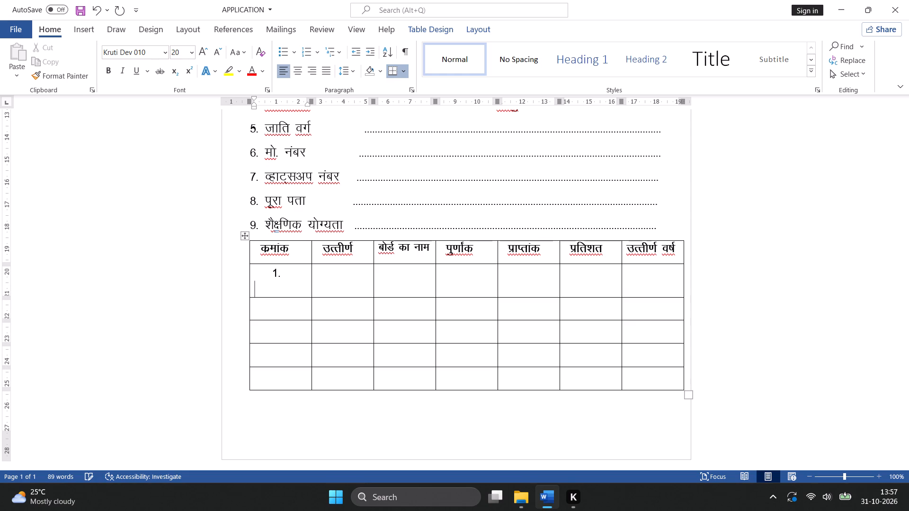
{"action": "key", "text": "BackSpace"}
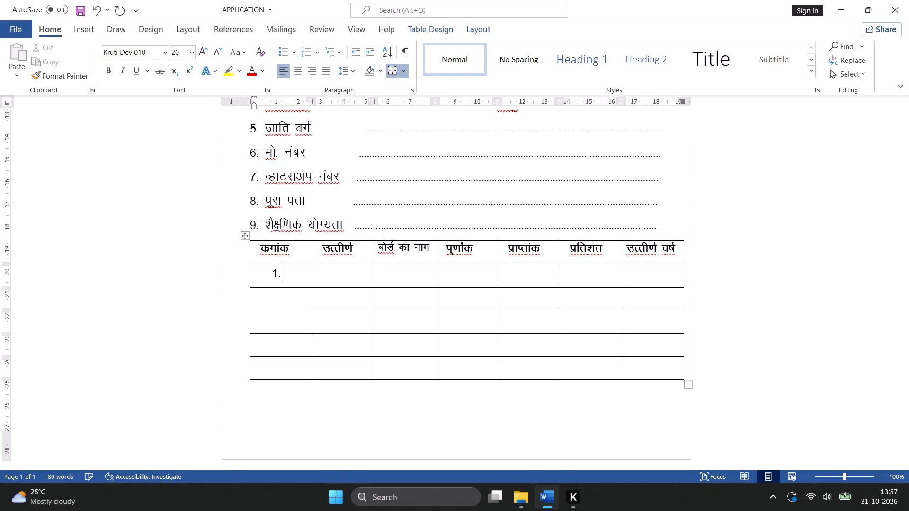
Enter the serial number 2. with three leading spaces in the first column's next empty cell.
{"action": "left_click", "coordinate": [273, 295]}
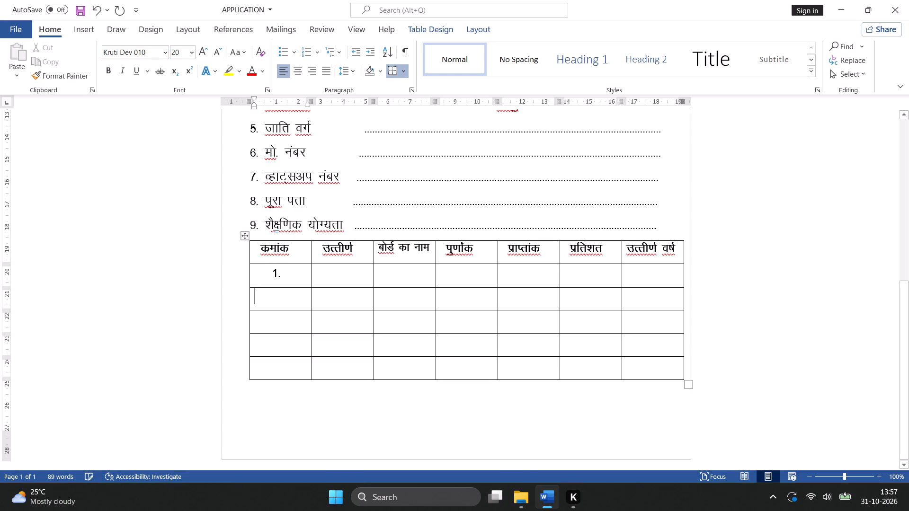
{"action": "key", "text": "space"}
{"action": "key", "text": "space"}
{"action": "key", "text": "space"}
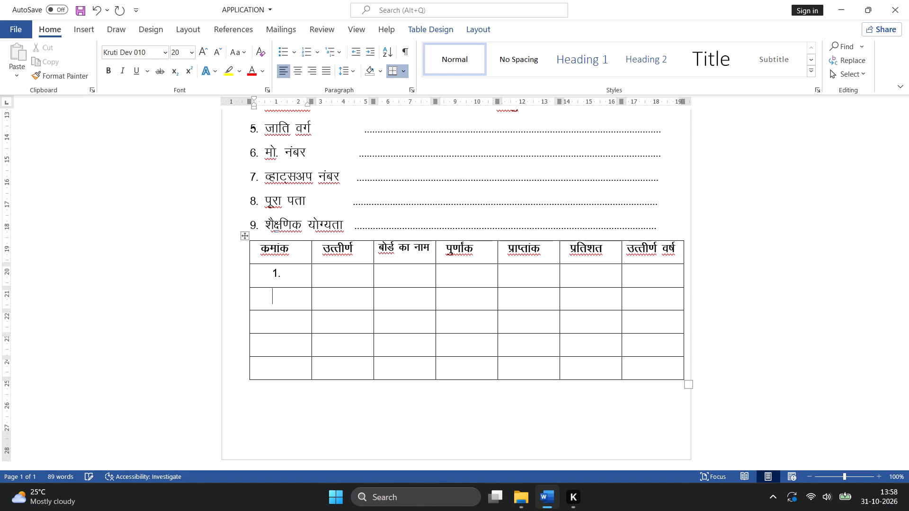
{"action": "key", "text": "2"}
{"action": "key", "text": "minus"}
Enter the serial number 3. with three leading spaces in the first-column cell below 2.
{"action": "left_click", "coordinate": [275, 320]}
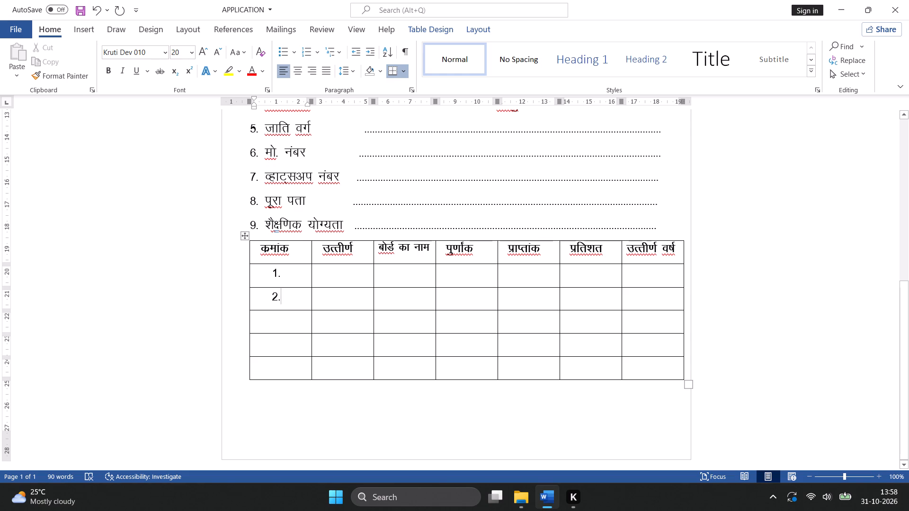
{"action": "left_click", "coordinate": [272, 318]}
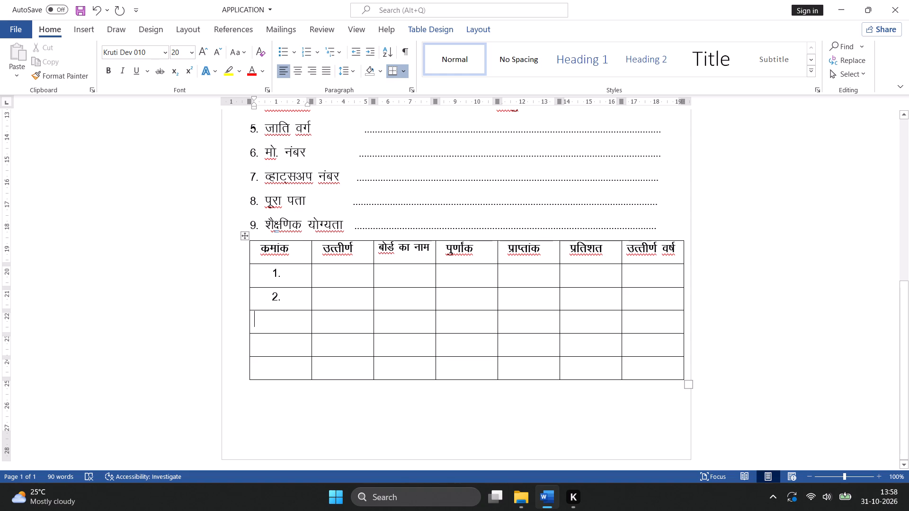
{"action": "double_click", "coordinate": [274, 318]}
{"action": "left_click", "coordinate": [271, 320]}
{"action": "key", "text": "space"}
{"action": "key", "text": "space"}
{"action": "key", "text": "space"}
{"action": "key", "text": "3"}
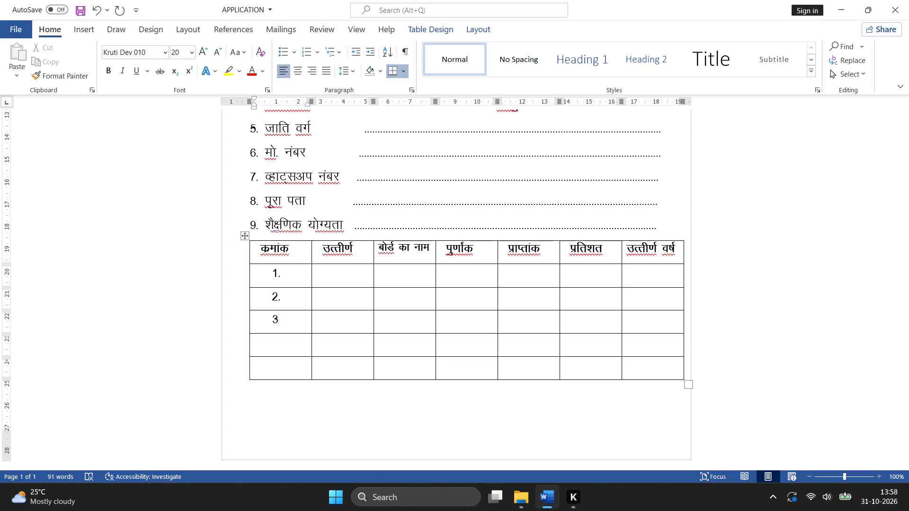
{"action": "key", "text": "equal"}
{"action": "key", "text": "BackSpace"}
{"action": "key", "text": "0"}
{"action": "key", "text": "BackSpace"}
{"action": "key", "text": "minus"}
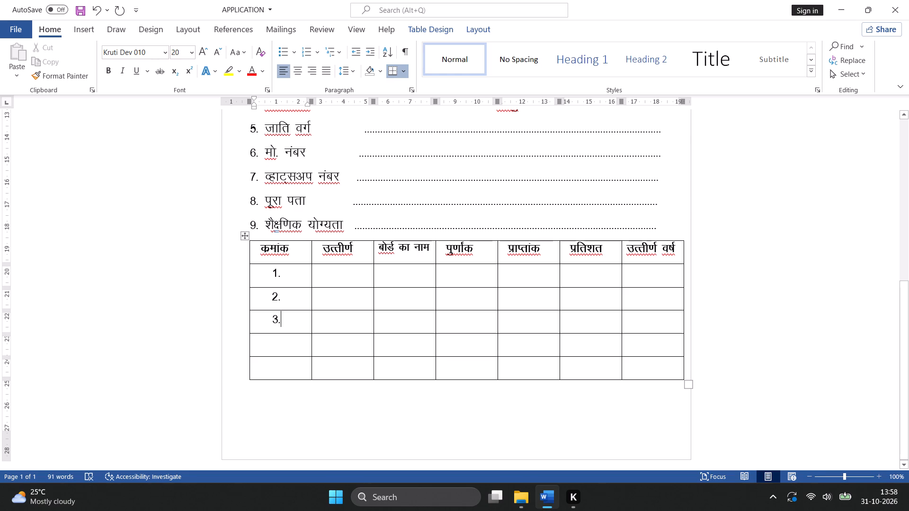
Enter the serial number 4. with three leading spaces in the first-column cell below 3.
{"action": "left_click", "coordinate": [264, 339]}
{"action": "key", "text": "space"}
{"action": "key", "text": "space"}
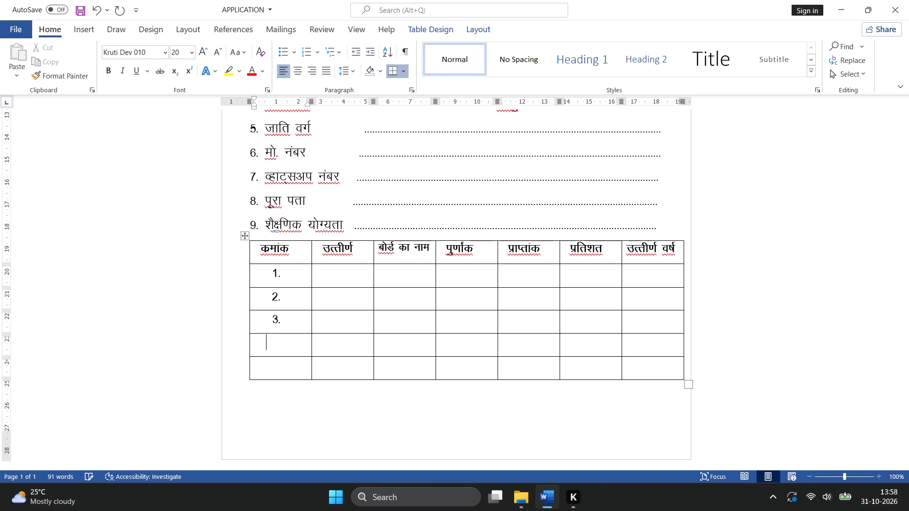
{"action": "key", "text": "space"}
{"action": "key", "text": "4"}
{"action": "key", "text": "minus"}
Enter the serial number 5. with three leading spaces in the first column of the table's last row.
{"action": "scroll", "coordinate": [268, 339], "scroll_direction": "up", "scroll_amount": 1}
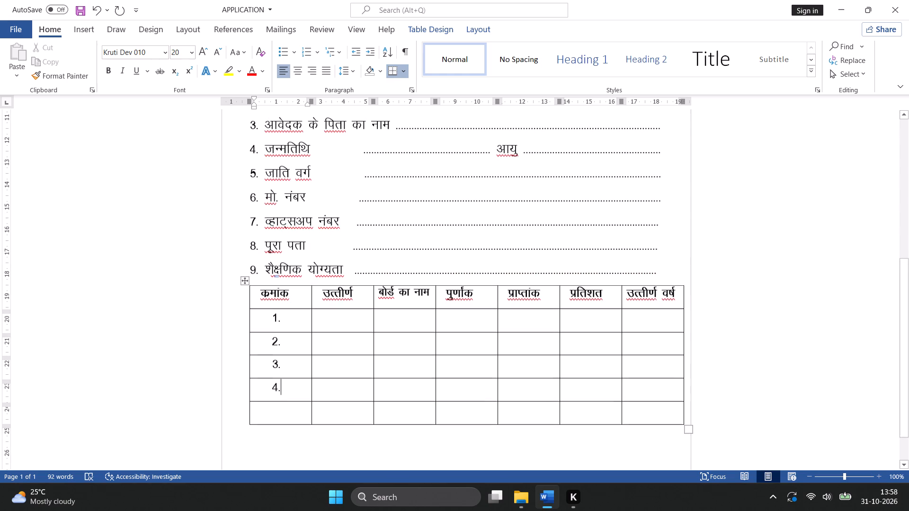
{"action": "left_click", "coordinate": [270, 411]}
{"action": "key", "text": "space"}
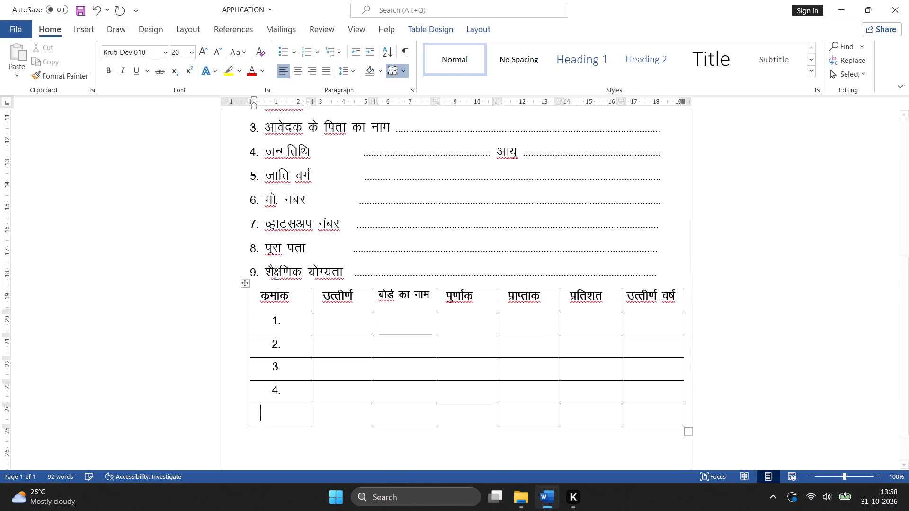
{"action": "key", "text": "space"}
{"action": "key", "text": "space"}
{"action": "key", "text": "5"}
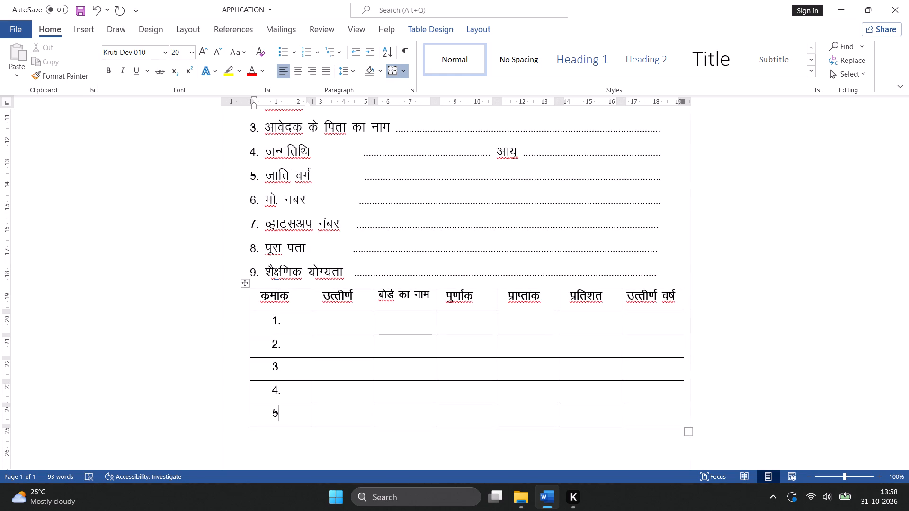
{"action": "key", "text": "minus"}
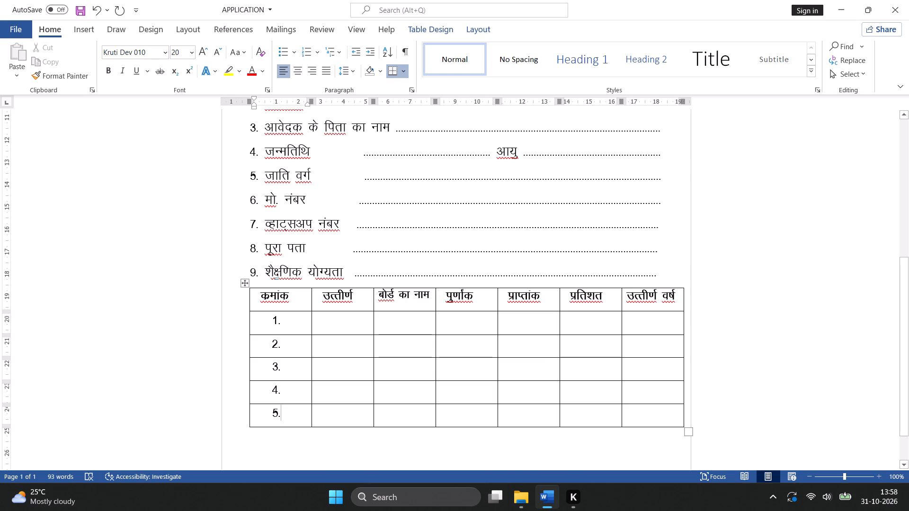
Start a new left-aligned text line in the blank space below the educational qualification table.
{"action": "scroll", "coordinate": [361, 347], "scroll_direction": "down", "scroll_amount": 3}
{"action": "scroll", "coordinate": [451, 412], "scroll_direction": "down", "scroll_amount": 4}
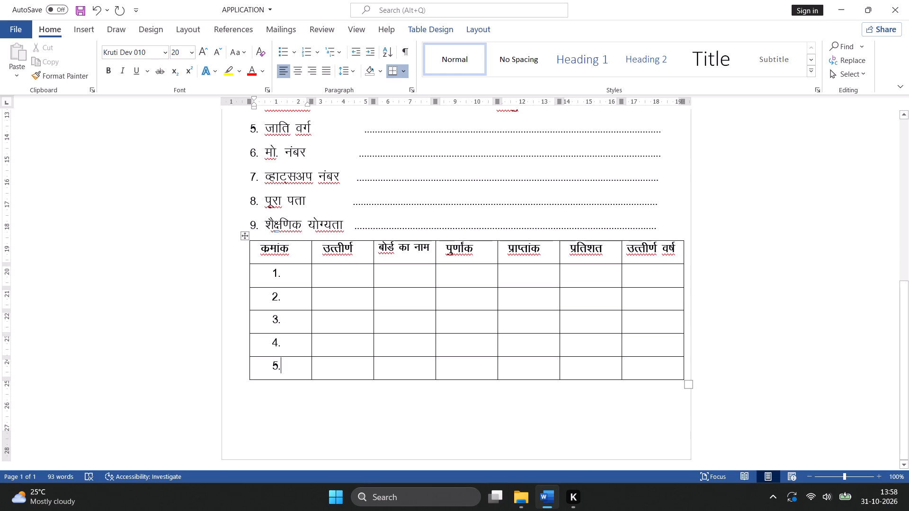
{"action": "double_click", "coordinate": [256, 419]}
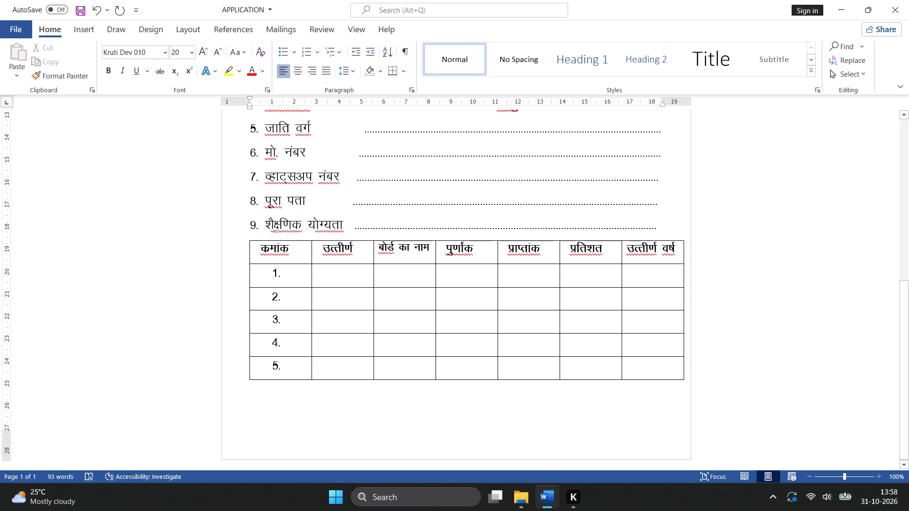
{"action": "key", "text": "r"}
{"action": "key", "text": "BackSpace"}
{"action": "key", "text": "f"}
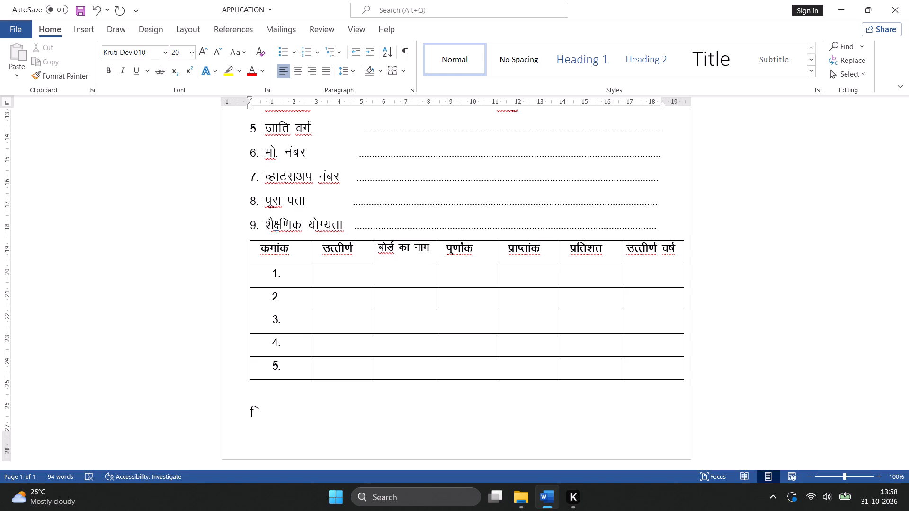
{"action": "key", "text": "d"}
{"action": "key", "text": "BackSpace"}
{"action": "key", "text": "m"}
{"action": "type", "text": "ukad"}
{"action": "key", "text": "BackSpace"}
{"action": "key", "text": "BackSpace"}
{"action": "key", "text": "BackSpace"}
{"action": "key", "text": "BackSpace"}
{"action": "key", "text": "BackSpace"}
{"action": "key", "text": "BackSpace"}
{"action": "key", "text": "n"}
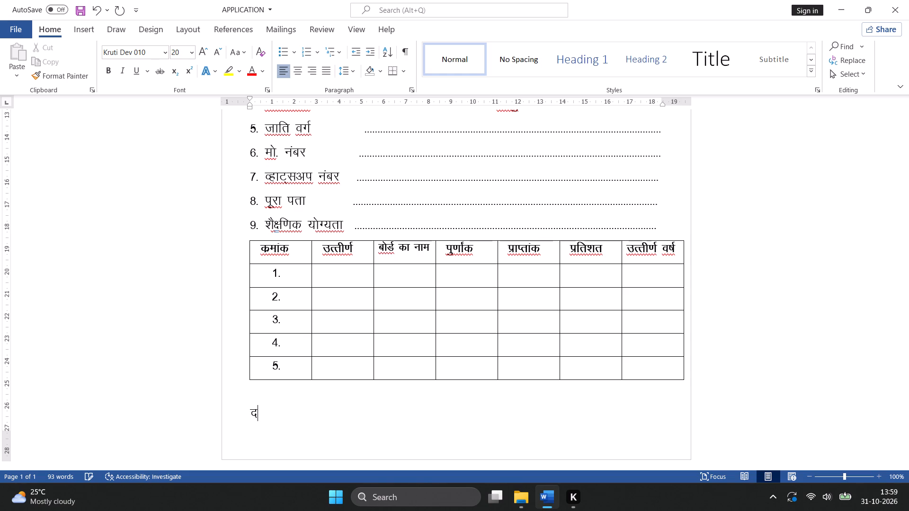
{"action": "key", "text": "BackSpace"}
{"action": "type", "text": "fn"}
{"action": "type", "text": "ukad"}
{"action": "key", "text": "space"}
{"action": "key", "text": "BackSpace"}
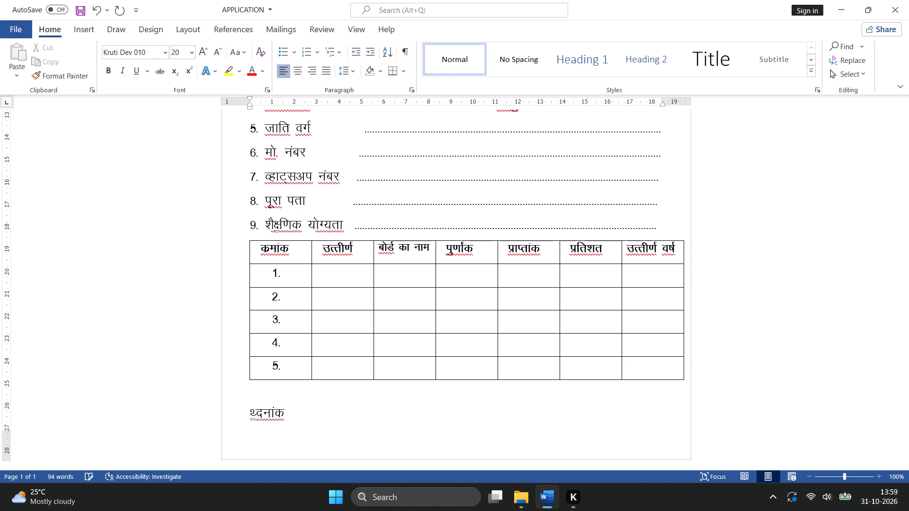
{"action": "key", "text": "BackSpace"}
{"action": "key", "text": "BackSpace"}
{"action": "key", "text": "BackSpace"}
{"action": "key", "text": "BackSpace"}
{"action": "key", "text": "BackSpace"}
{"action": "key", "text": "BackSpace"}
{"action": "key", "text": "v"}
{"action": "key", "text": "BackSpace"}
Enter the label दिनांक below the table, followed by a space and a dotted fill-in line of 27 dots.
{"action": "type", "text": "fn"}
{"action": "type", "text": "ukad"}
{"action": "key", "text": "space"}
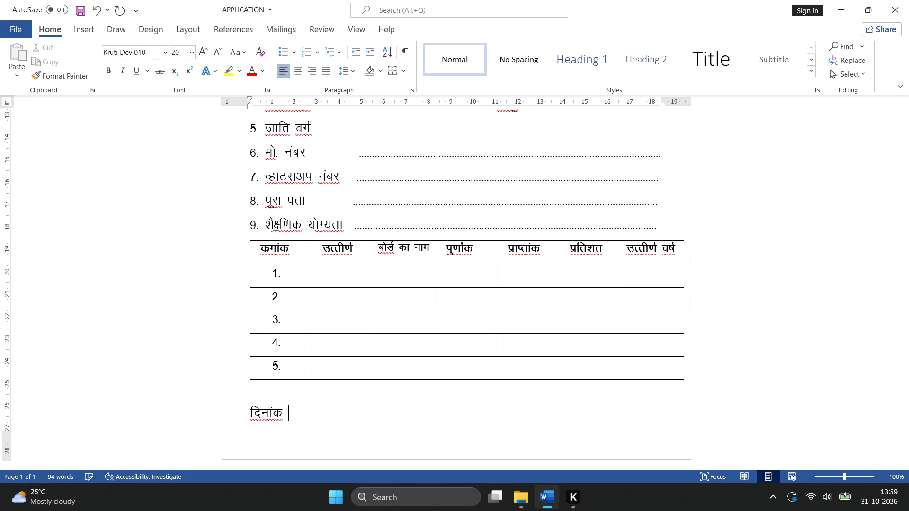
{"action": "key", "text": "BackSpace"}
{"action": "key", "text": "space"}
{"action": "type", "text": "----------------------------"}
{"action": "key", "text": "BackSpace"}
{"action": "key", "text": "Return"}
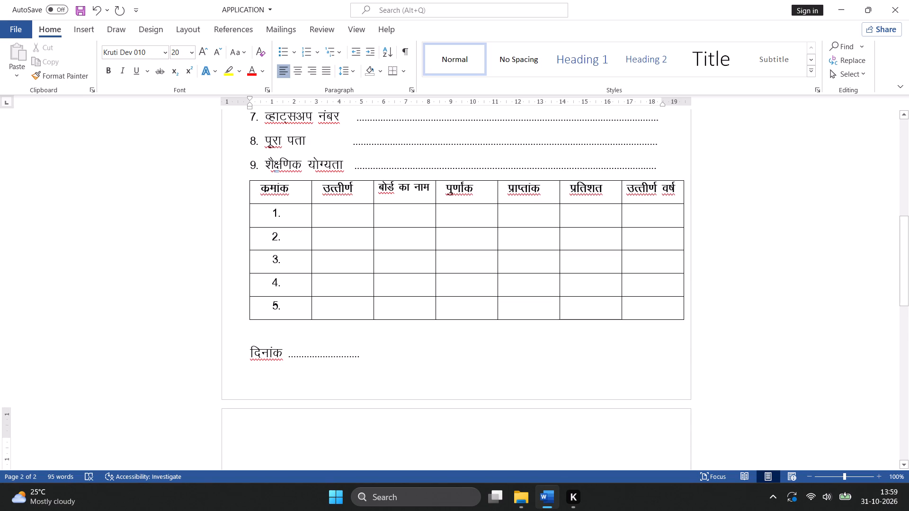
{"action": "key", "text": "BackSpace"}
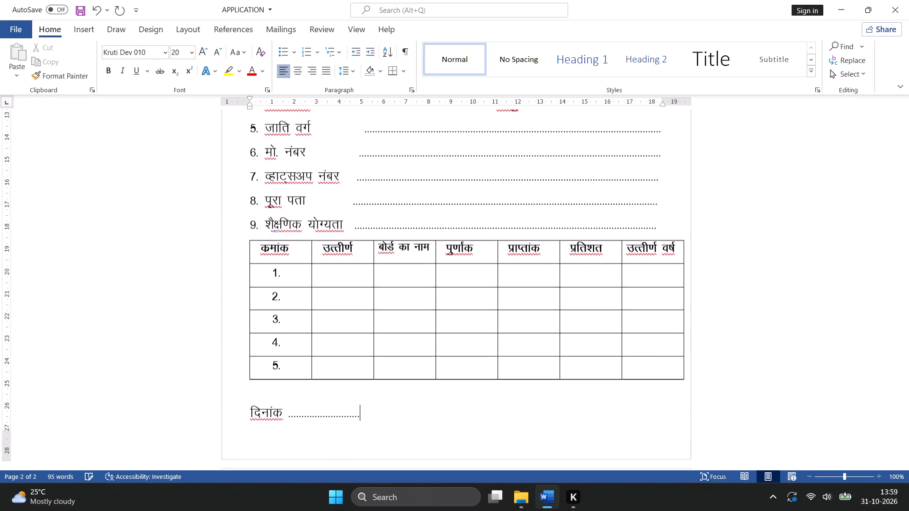
Set the line spacing of the form's title and the ग्राम पंचायत / विकासखण्ड / जिला line beneath it to 1.0.
{"action": "scroll", "coordinate": [320, 411], "scroll_direction": "down", "scroll_amount": 4}
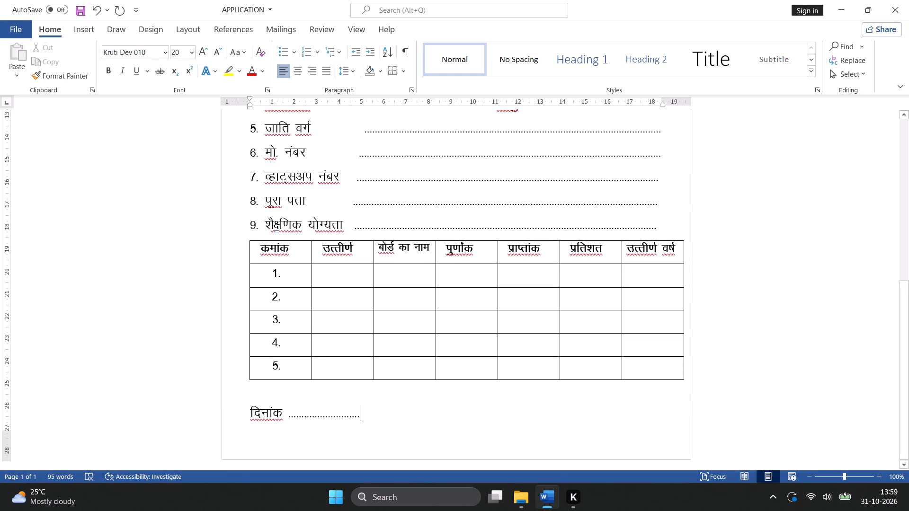
{"action": "scroll", "coordinate": [362, 405], "scroll_direction": "up", "scroll_amount": 5}
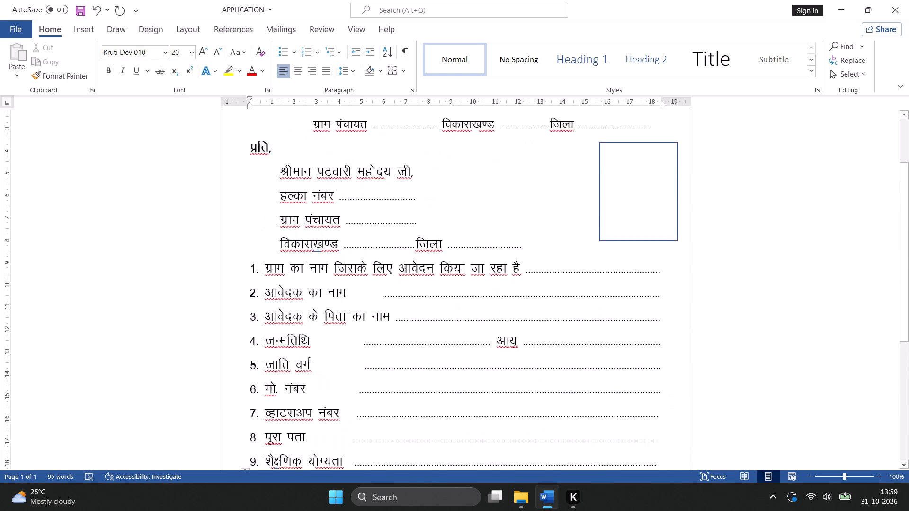
{"action": "scroll", "coordinate": [362, 405], "scroll_direction": "up", "scroll_amount": 3}
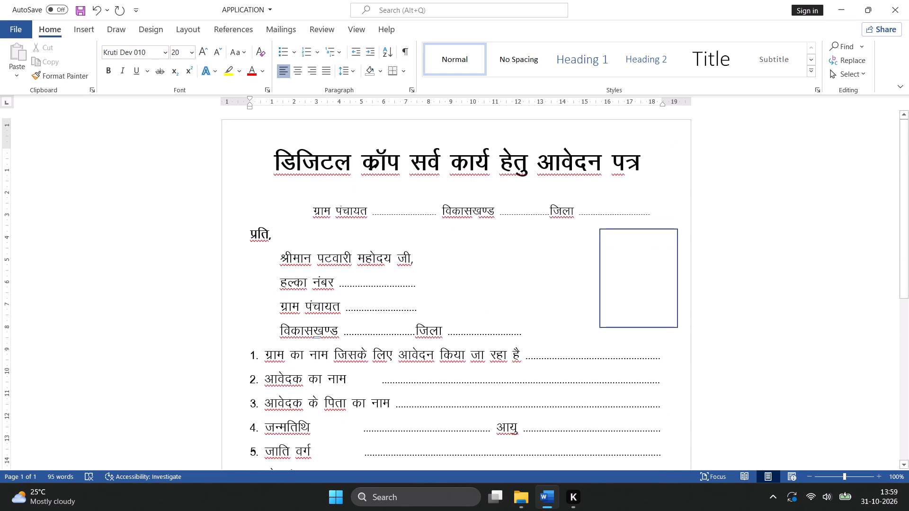
{"action": "left_click_drag", "start_coordinate": [272, 163], "coordinate": [320, 157]}
{"action": "left_click_drag", "start_coordinate": [320, 157], "coordinate": [610, 209]}
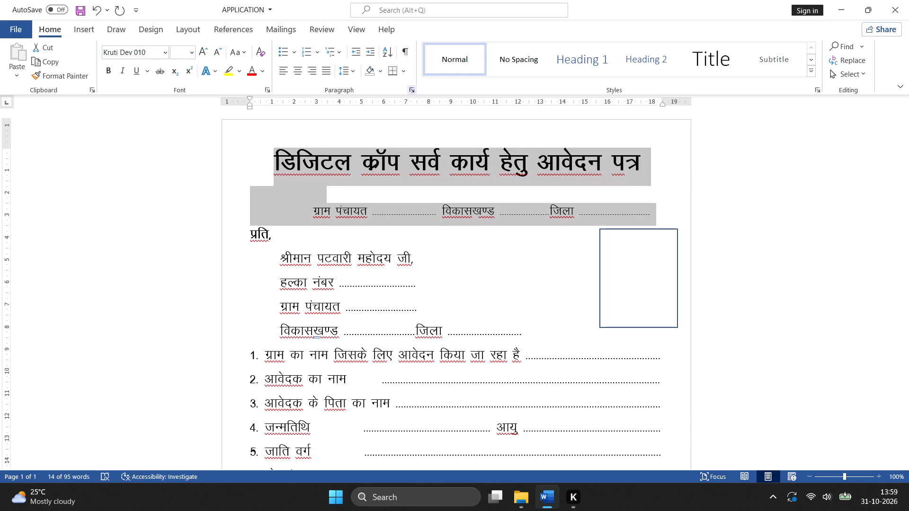
{"action": "left_click", "coordinate": [352, 70]}
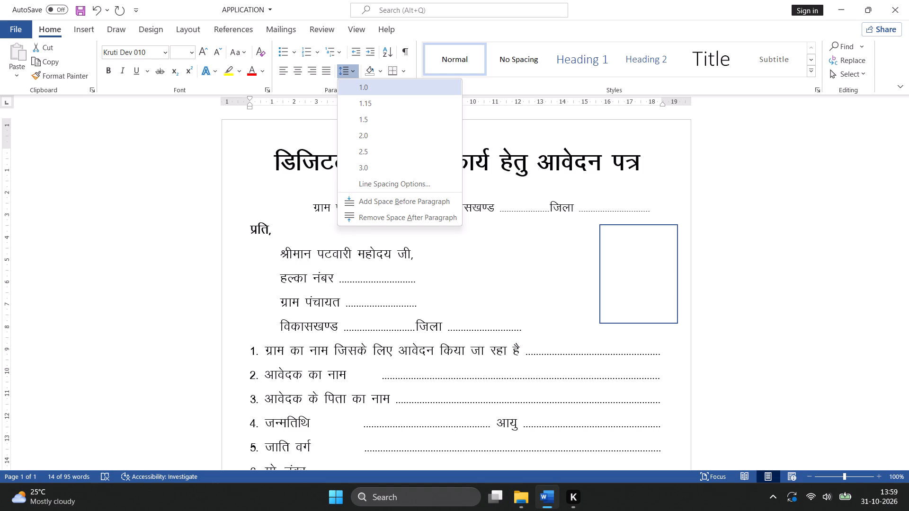
{"action": "left_click", "coordinate": [367, 88]}
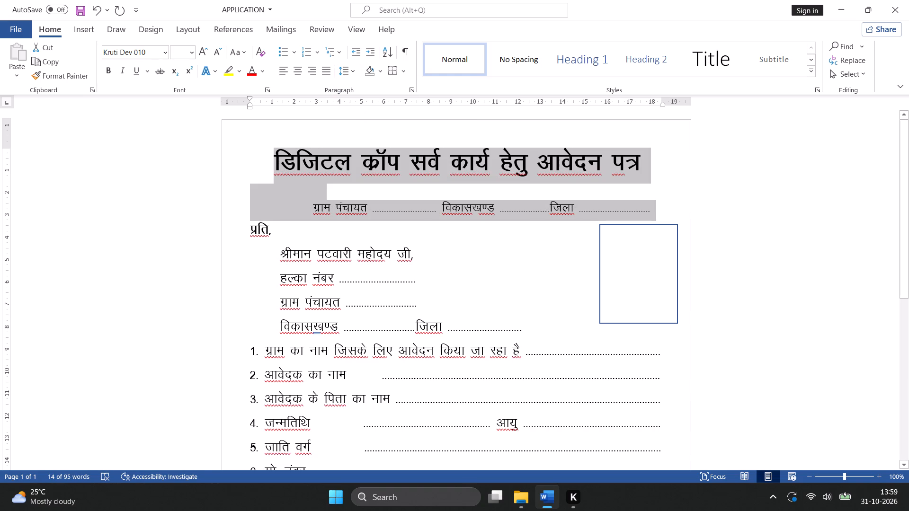
Remove the space after paragraph from the form's title and the ग्राम पंचायत / विकासखण्ड / जिला line beneath it.
{"action": "left_click", "coordinate": [261, 143]}
{"action": "left_click_drag", "start_coordinate": [264, 153], "coordinate": [263, 155]}
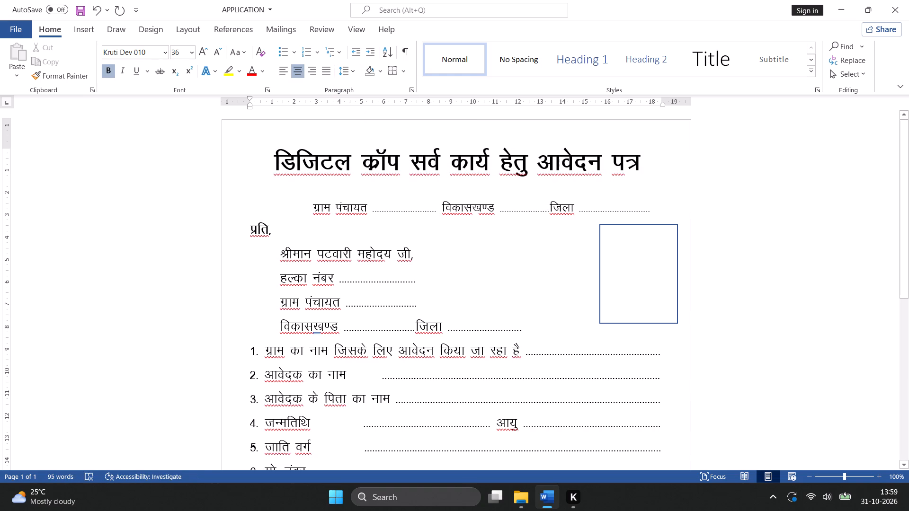
{"action": "left_click_drag", "start_coordinate": [263, 155], "coordinate": [562, 204]}
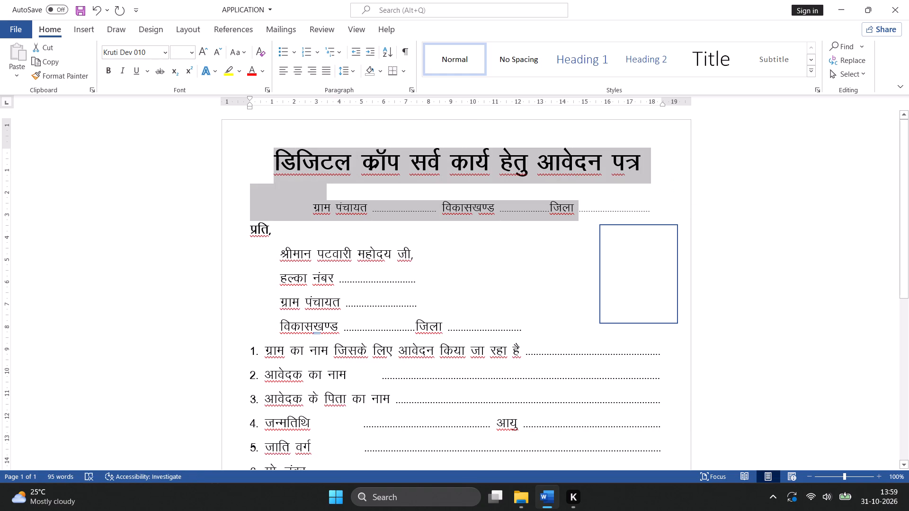
{"action": "left_click", "coordinate": [352, 71]}
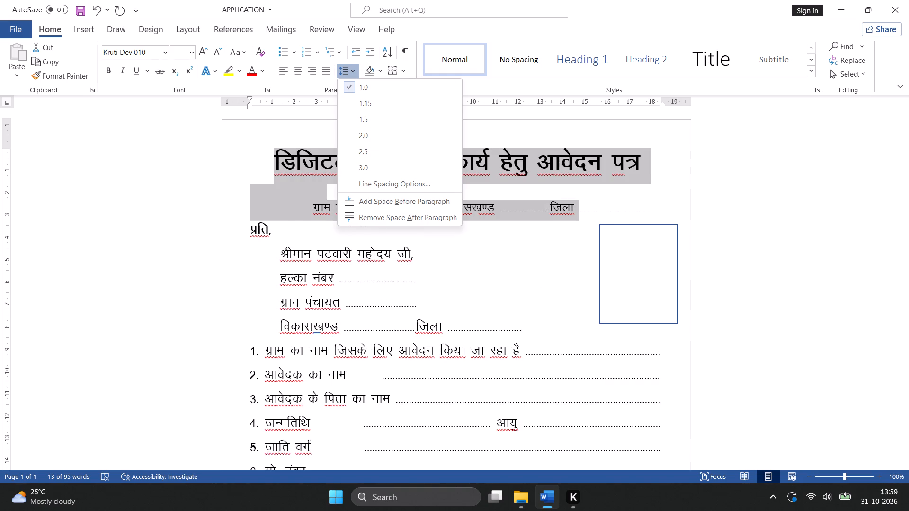
{"action": "left_click", "coordinate": [383, 219]}
Add a new line after the दिनांक line at the end of the form and enter the label स्थान.
{"action": "scroll", "coordinate": [445, 251], "scroll_direction": "down", "scroll_amount": 4}
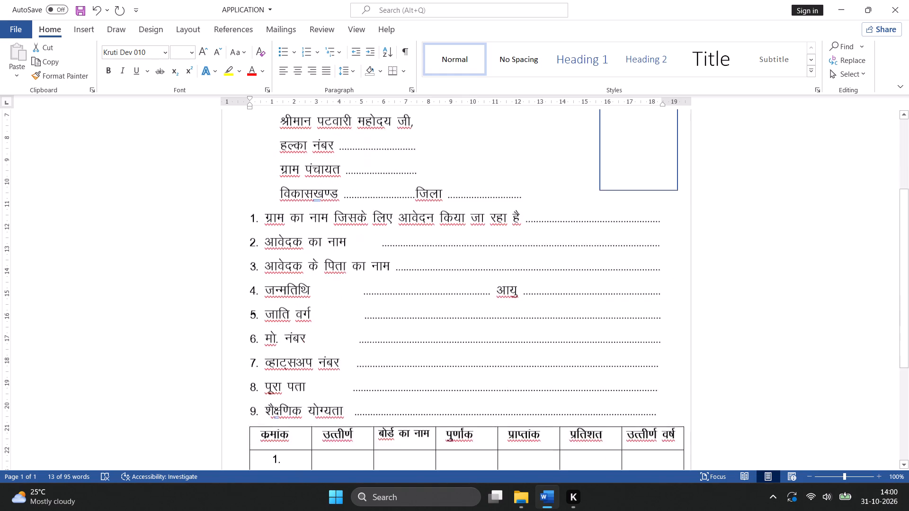
{"action": "scroll", "coordinate": [442, 270], "scroll_direction": "down", "scroll_amount": 11}
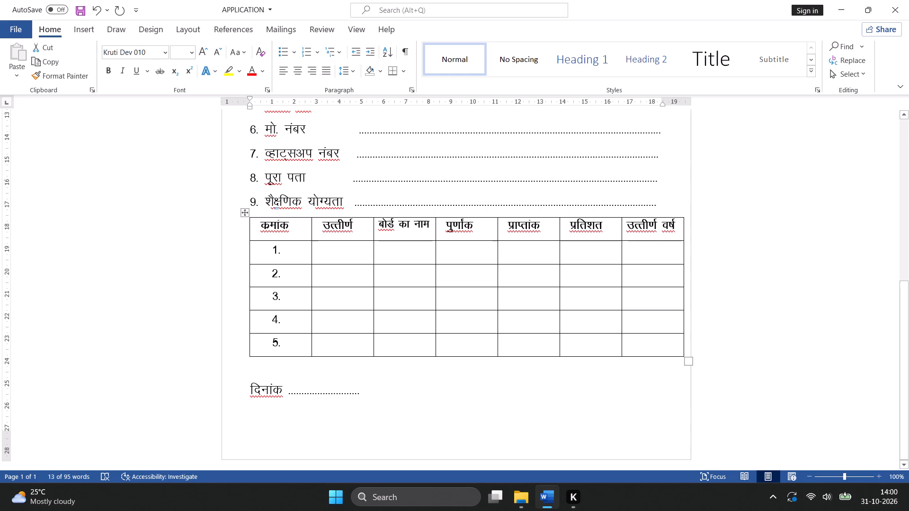
{"action": "left_click", "coordinate": [261, 417]}
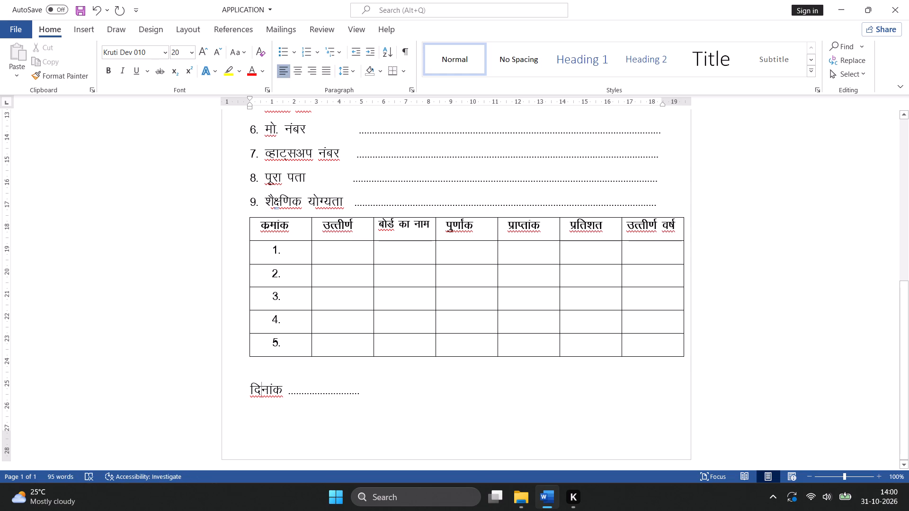
{"action": "left_click", "coordinate": [357, 391]}
{"action": "left_click", "coordinate": [360, 392]}
{"action": "scroll", "coordinate": [360, 392], "scroll_direction": "down", "scroll_amount": 1}
{"action": "key", "text": "Return"}
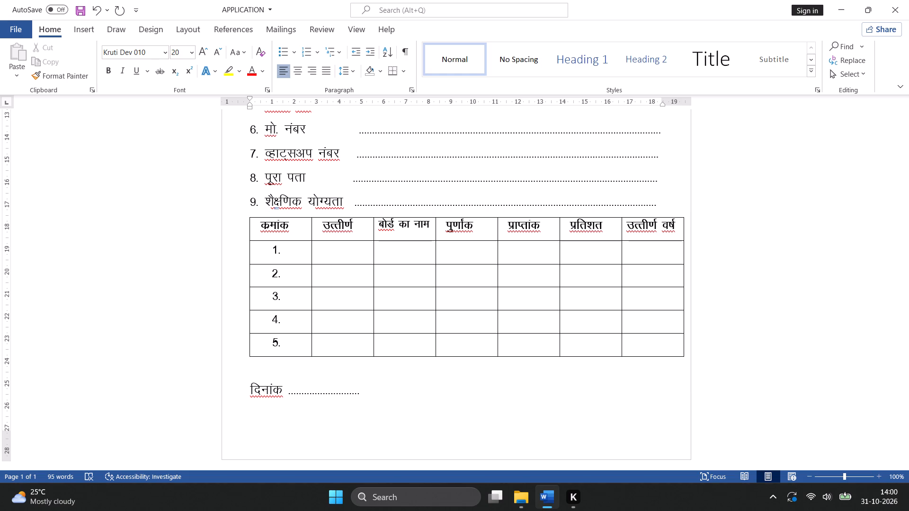
{"action": "key", "text": "shift+l"}
{"action": "type", "text": "Fkk"}
{"action": "key", "text": "r"}
{"action": "key", "text": "BackSpace"}
{"action": "key", "text": "u"}
Add a space and a dotted fill-in line of 29 dots after the label स्थान.
{"action": "key", "text": "space"}
{"action": "key", "text": "minus"}
{"action": "key", "text": "minus"}
{"action": "key", "text": "minus"}
{"action": "key", "text": "minus"}
{"action": "key", "text": "minus"}
{"action": "key", "text": "minus"}
{"action": "key", "text": "minus"}
{"action": "key", "text": "minus"}
{"action": "key", "text": "minus"}
{"action": "key", "text": "minus"}
{"action": "key", "text": "minus"}
{"action": "key", "text": "minus"}
{"action": "key", "text": "minus"}
{"action": "key", "text": "minus"}
{"action": "key", "text": "minus"}
{"action": "key", "text": "minus"}
{"action": "key", "text": "minus"}
{"action": "key", "text": "minus"}
{"action": "key", "text": "minus"}
{"action": "key", "text": "minus"}
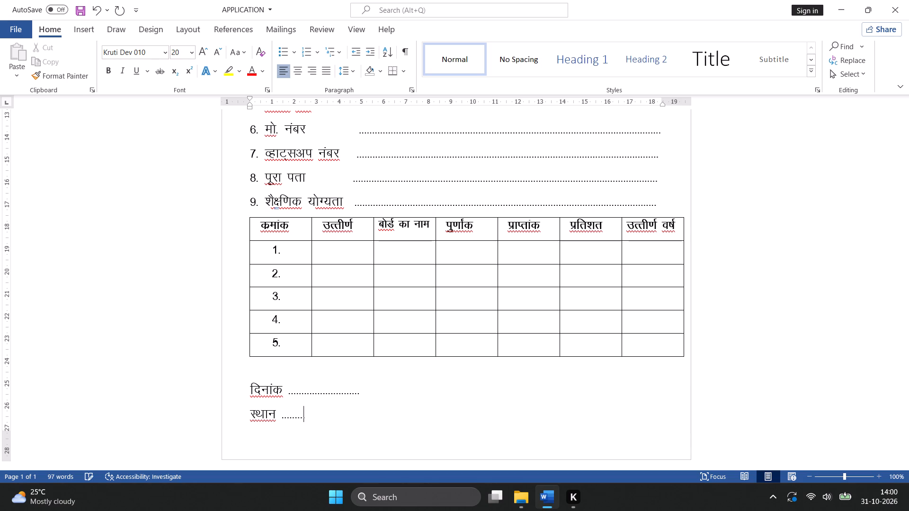
{"action": "type", "text": "---------"}
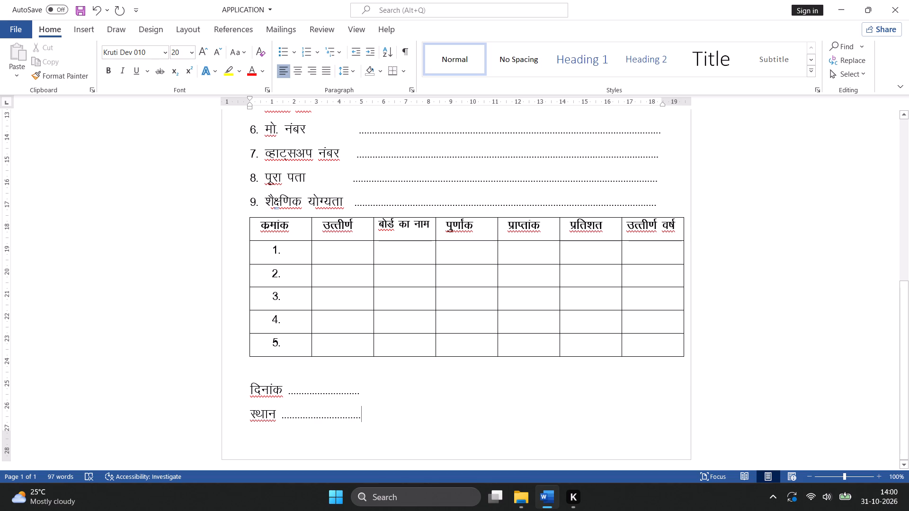
Add the signature label हस्ताक्षर on the दिनांक line, starting at about 15 cm on the ruler.
{"action": "left_click", "coordinate": [640, 400]}
{"action": "triple_click", "coordinate": [624, 405]}
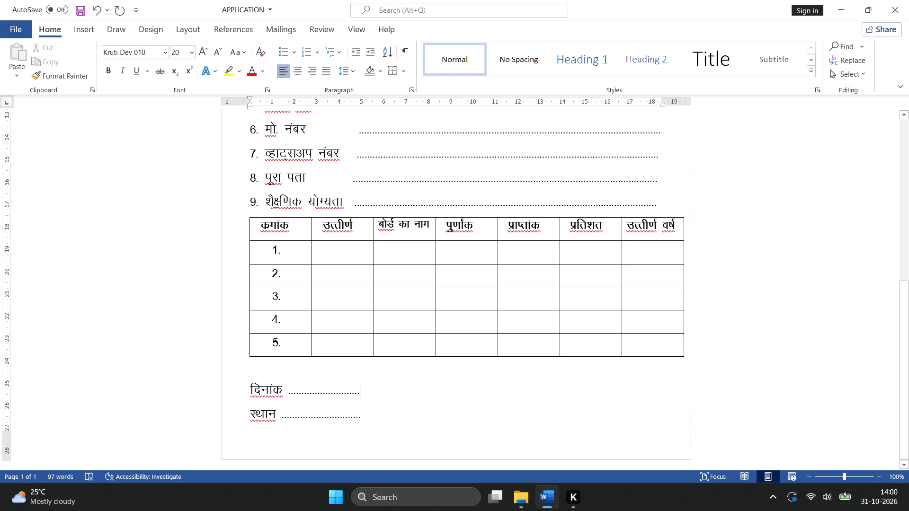
{"action": "left_click", "coordinate": [624, 411]}
{"action": "double_click", "coordinate": [588, 403]}
{"action": "key", "text": "h"}
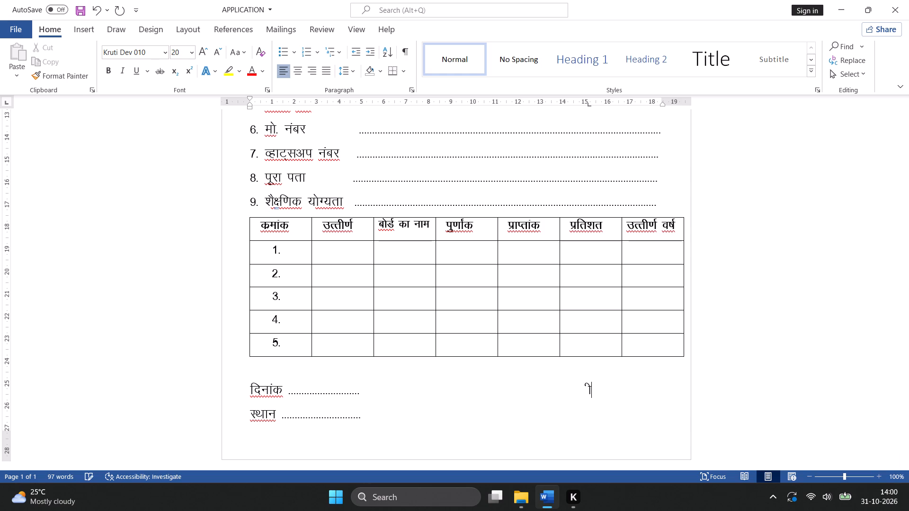
{"action": "key", "text": "BackSpace"}
{"action": "key", "text": "g"}
{"action": "type", "text": "Lrk"}
{"action": "key", "text": "shift+braceleft"}
{"action": "key", "text": "k"}
{"action": "key", "text": "f"}
{"action": "key", "text": "BackSpace"}
{"action": "key", "text": "j"}
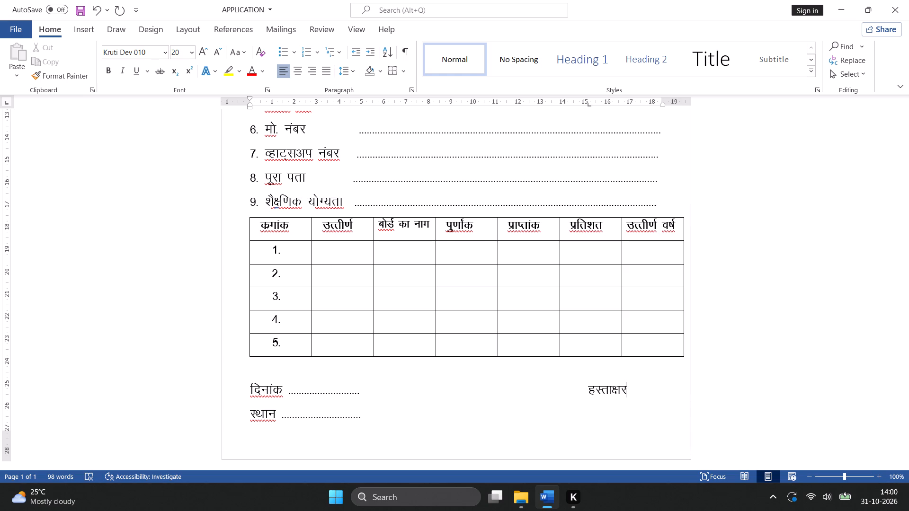
{"action": "scroll", "coordinate": [599, 435], "scroll_direction": "up", "scroll_amount": 1}
{"action": "scroll", "coordinate": [613, 433], "scroll_direction": "down", "scroll_amount": 3}
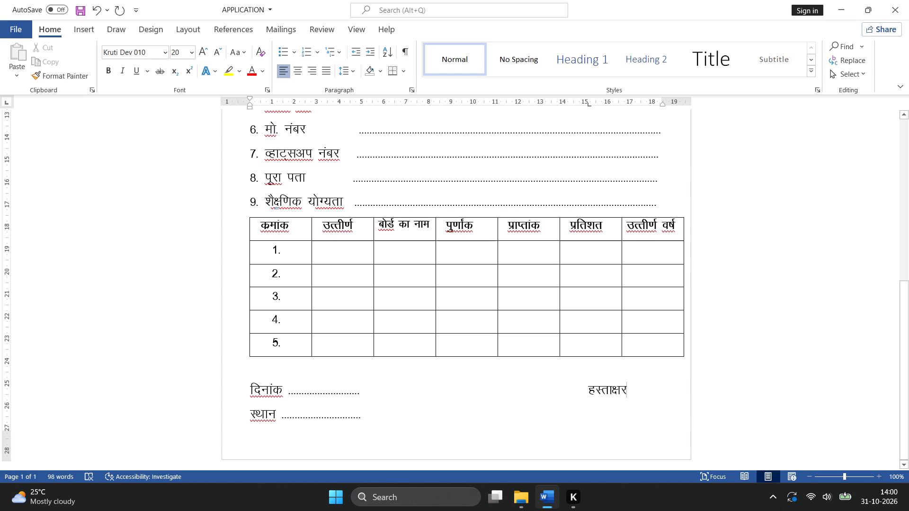
{"action": "key", "text": "Return"}
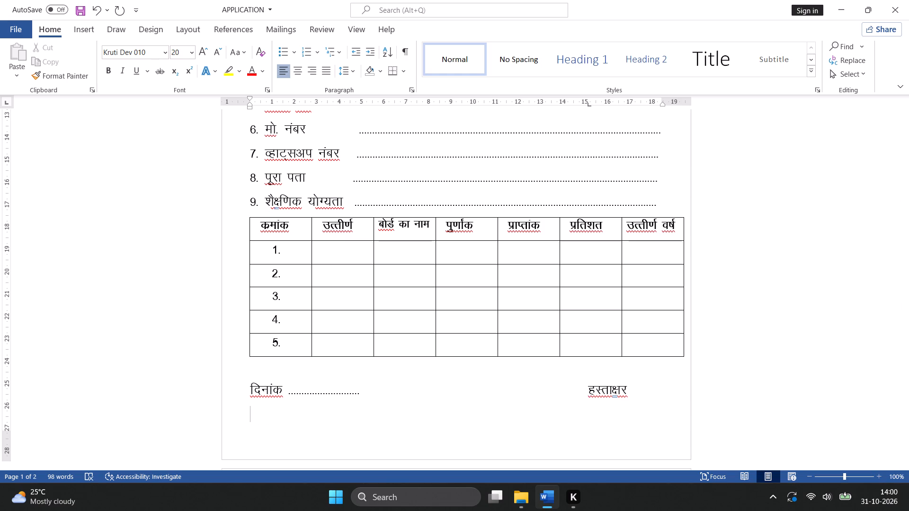
{"action": "key", "text": "ctrl+z"}
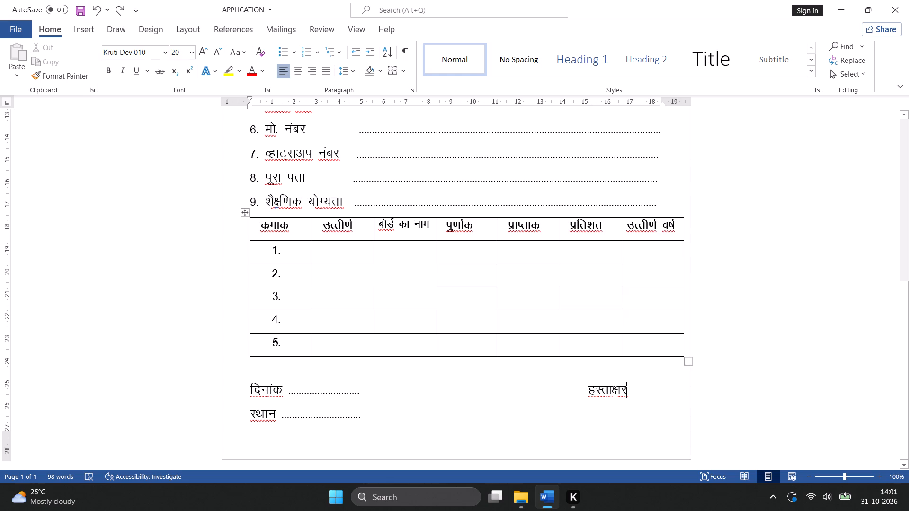
Underline the label हस्ताक्षर on the दिनांक line.
{"action": "left_click", "coordinate": [138, 70]}
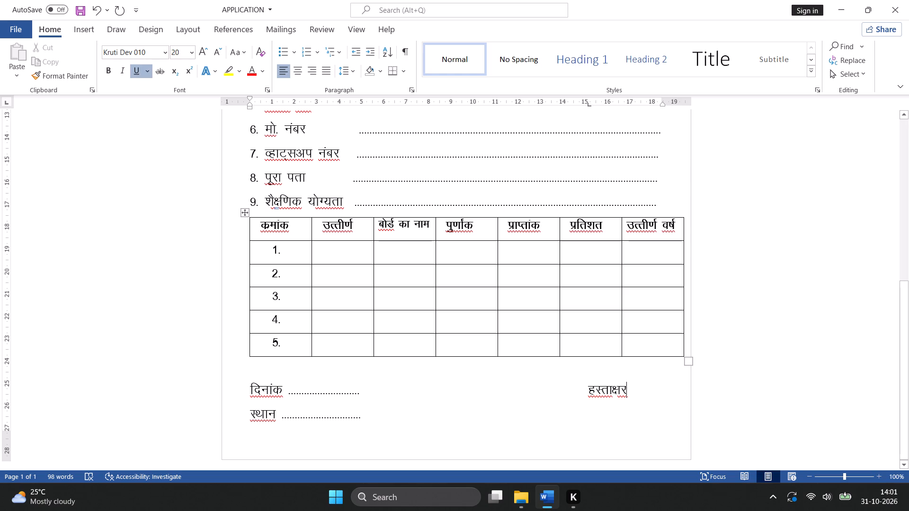
{"action": "left_click_drag", "start_coordinate": [630, 389], "coordinate": [565, 386]}
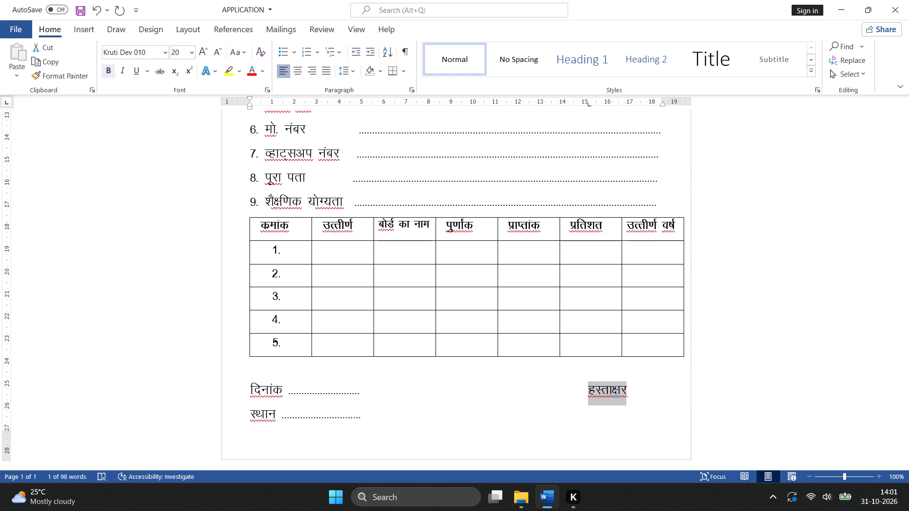
{"action": "left_click", "coordinate": [139, 74]}
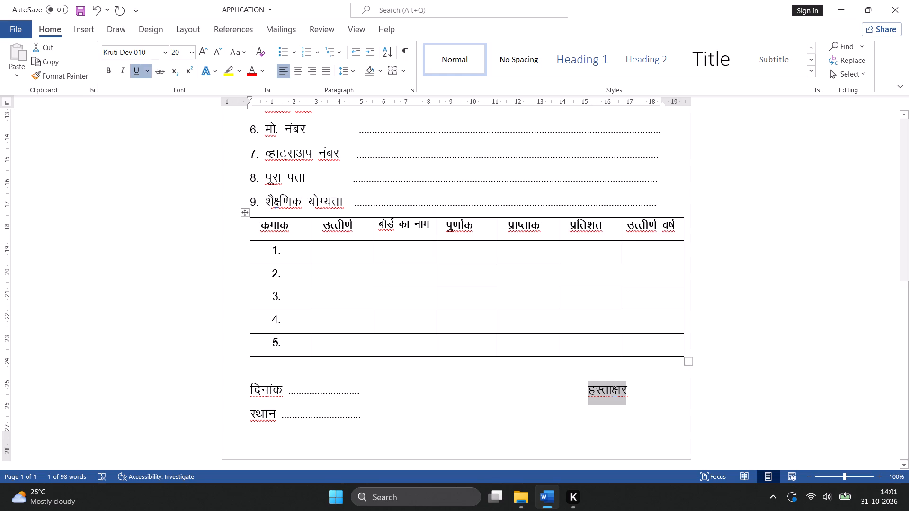
Review the whole form from the title and photo box down to the qualification table and closing lines.
{"action": "scroll", "coordinate": [373, 394], "scroll_direction": "down", "scroll_amount": 3}
{"action": "scroll", "coordinate": [373, 409], "scroll_direction": "up", "scroll_amount": 3}
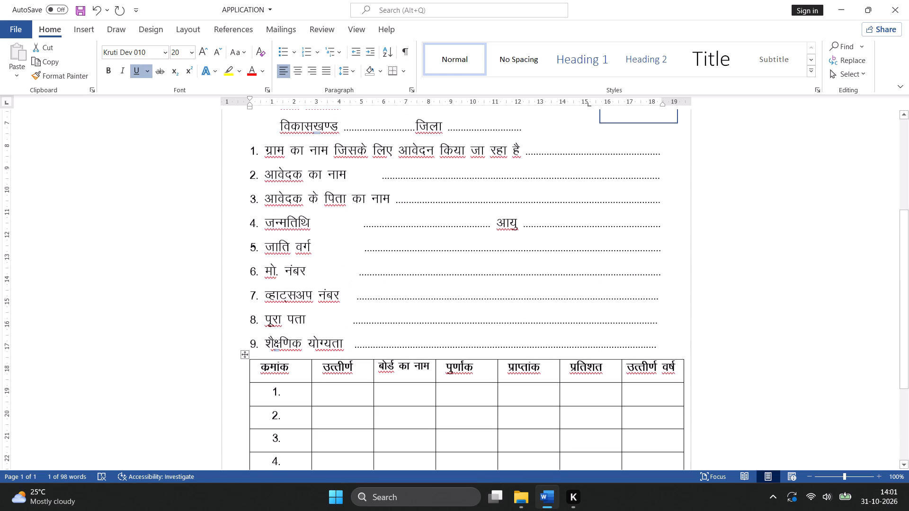
{"action": "scroll", "coordinate": [331, 401], "scroll_direction": "up", "scroll_amount": 6}
{"action": "scroll", "coordinate": [333, 395], "scroll_direction": "down", "scroll_amount": 4}
{"action": "scroll", "coordinate": [334, 395], "scroll_direction": "up", "scroll_amount": 9}
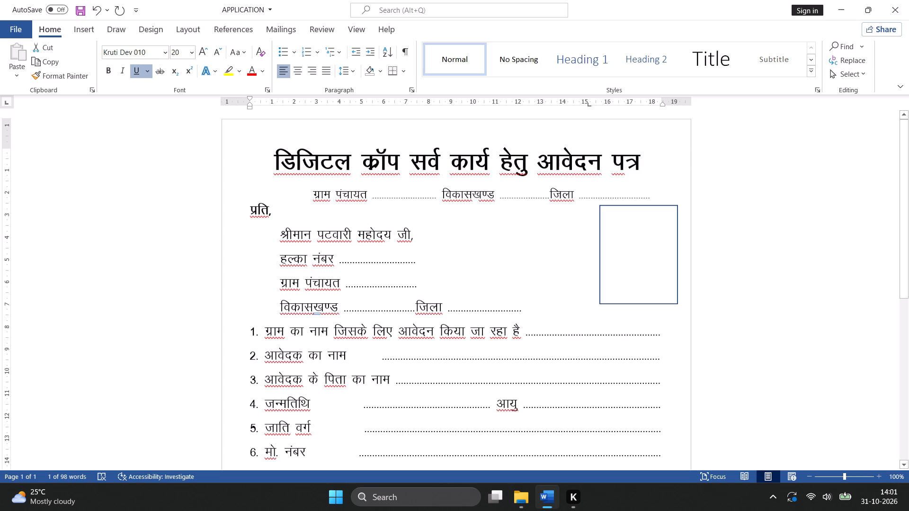
{"action": "scroll", "coordinate": [545, 271], "scroll_direction": "down", "scroll_amount": 8}
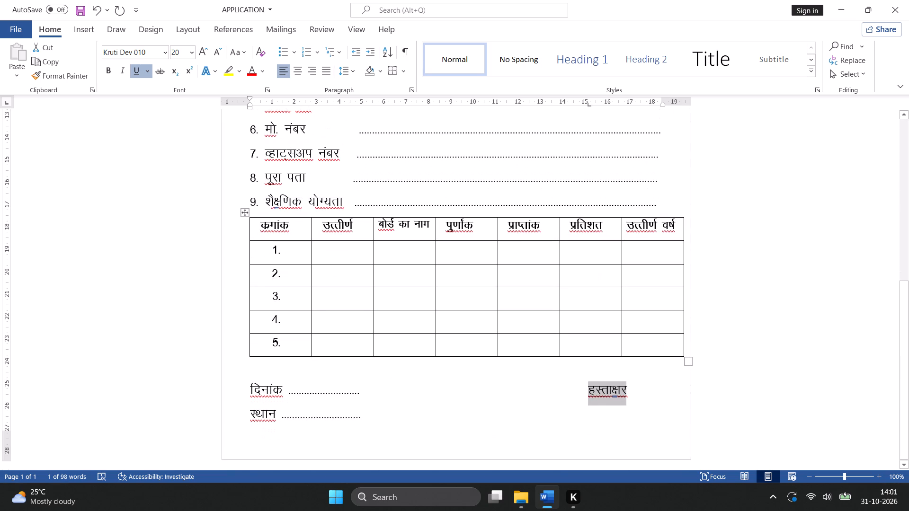
{"action": "scroll", "coordinate": [571, 266], "scroll_direction": "up", "scroll_amount": 13}
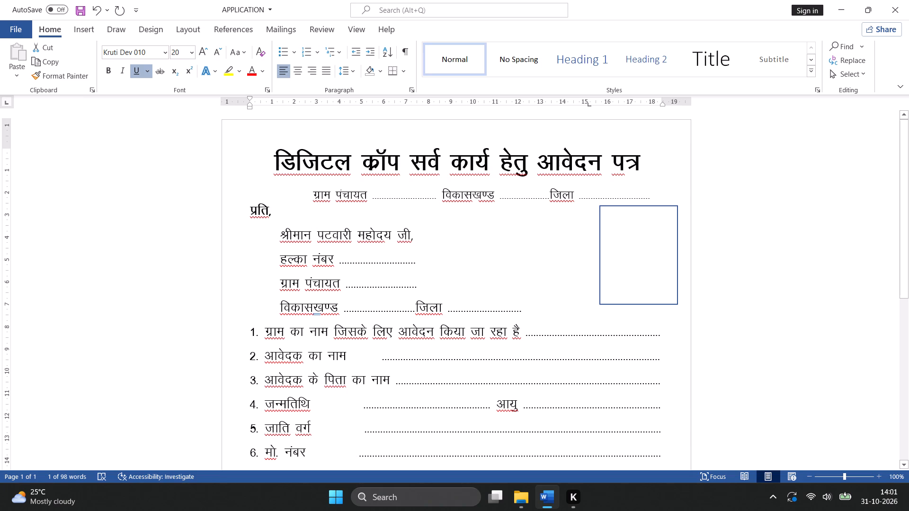
{"action": "scroll", "coordinate": [405, 273], "scroll_direction": "down", "scroll_amount": 6}
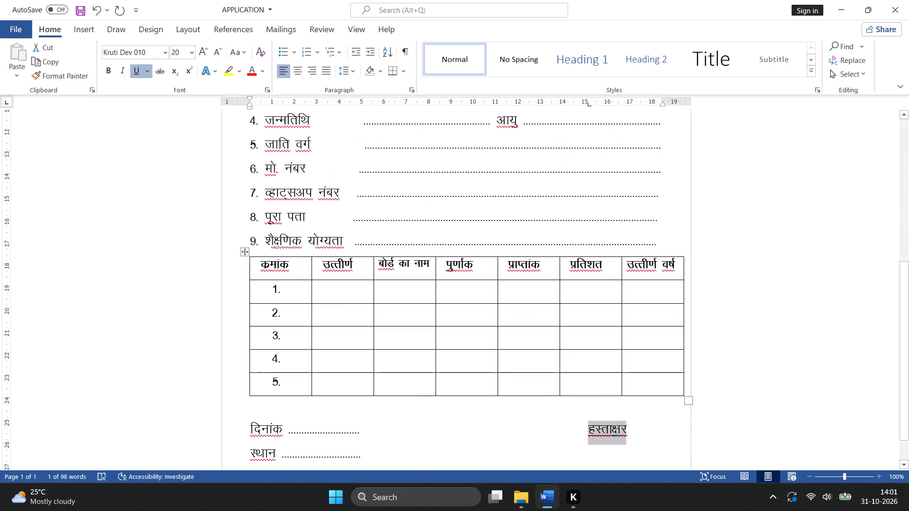
{"action": "scroll", "coordinate": [404, 285], "scroll_direction": "up", "scroll_amount": 5}
{"action": "scroll", "coordinate": [382, 197], "scroll_direction": "up", "scroll_amount": 4}
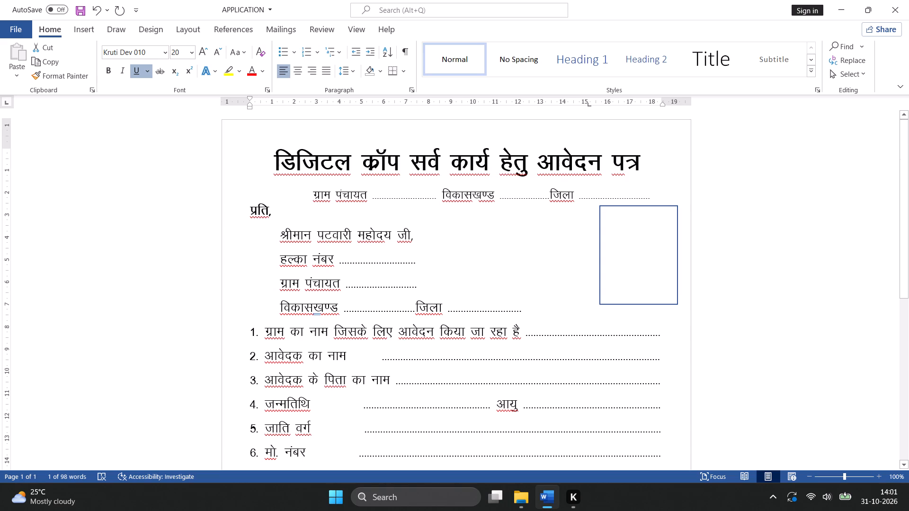
{"action": "scroll", "coordinate": [408, 207], "scroll_direction": "up", "scroll_amount": 4}
{"action": "scroll", "coordinate": [408, 207], "scroll_direction": "down", "scroll_amount": 6}
{"action": "scroll", "coordinate": [409, 207], "scroll_direction": "up", "scroll_amount": 6}
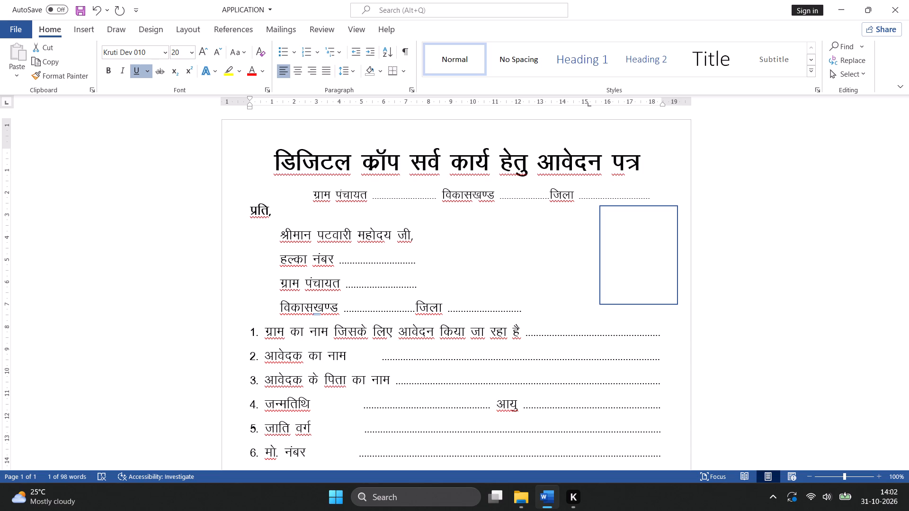
{"action": "scroll", "coordinate": [420, 225], "scroll_direction": "down", "scroll_amount": 1}
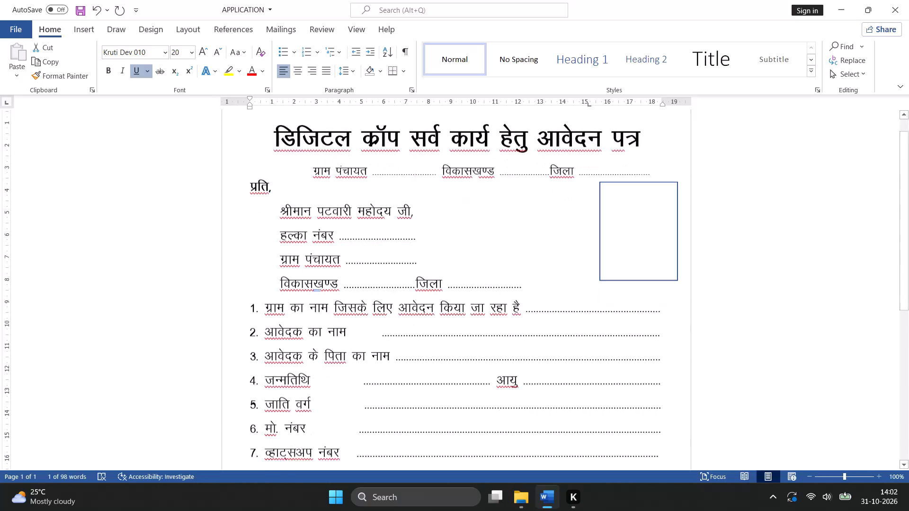
{"action": "scroll", "coordinate": [421, 226], "scroll_direction": "down", "scroll_amount": 3}
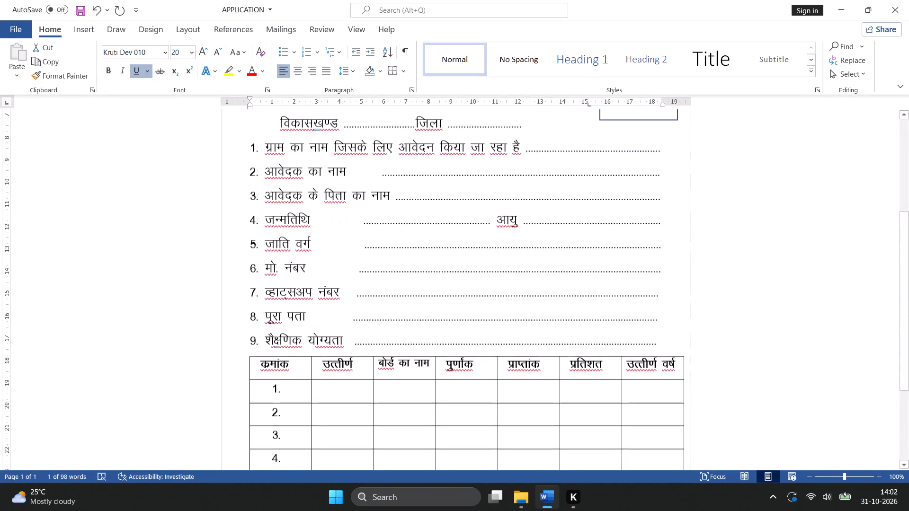
{"action": "scroll", "coordinate": [415, 233], "scroll_direction": "down", "scroll_amount": 7}
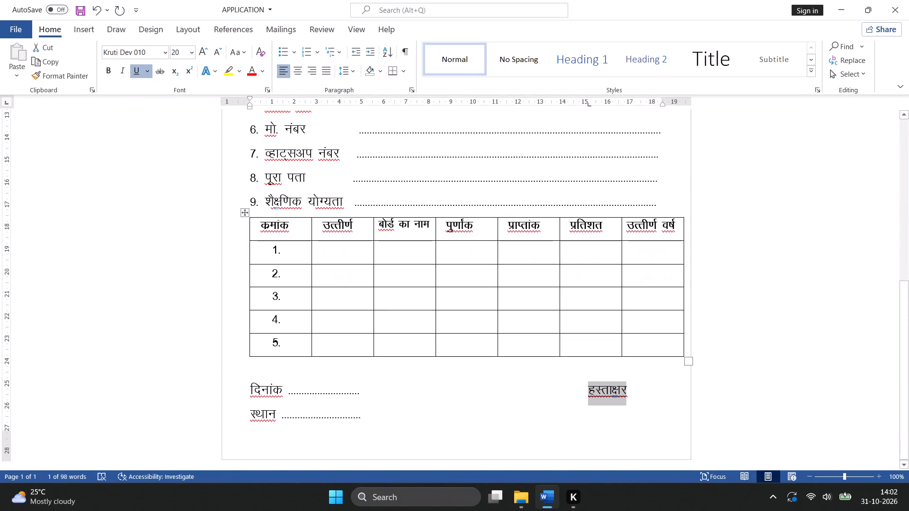
{"action": "left_click", "coordinate": [453, 392]}
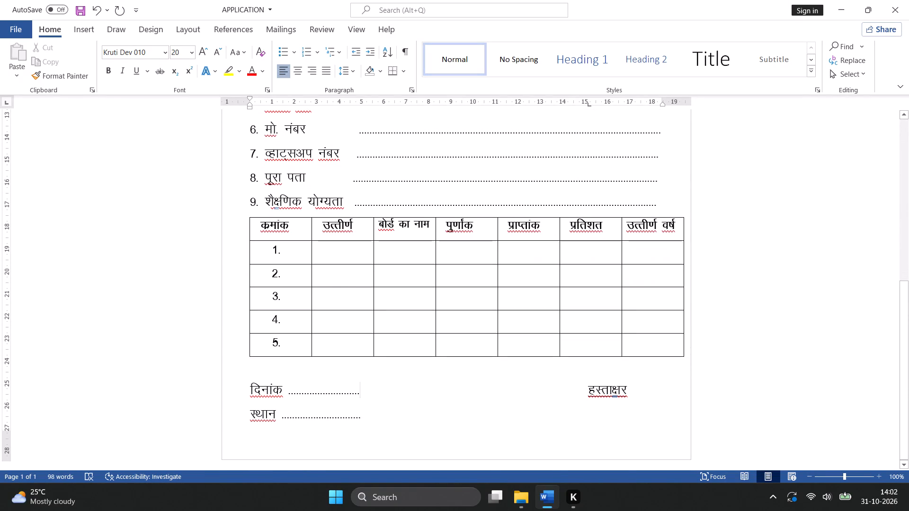
{"action": "scroll", "coordinate": [433, 350], "scroll_direction": "up", "scroll_amount": 4}
{"action": "scroll", "coordinate": [384, 264], "scroll_direction": "up", "scroll_amount": 4}
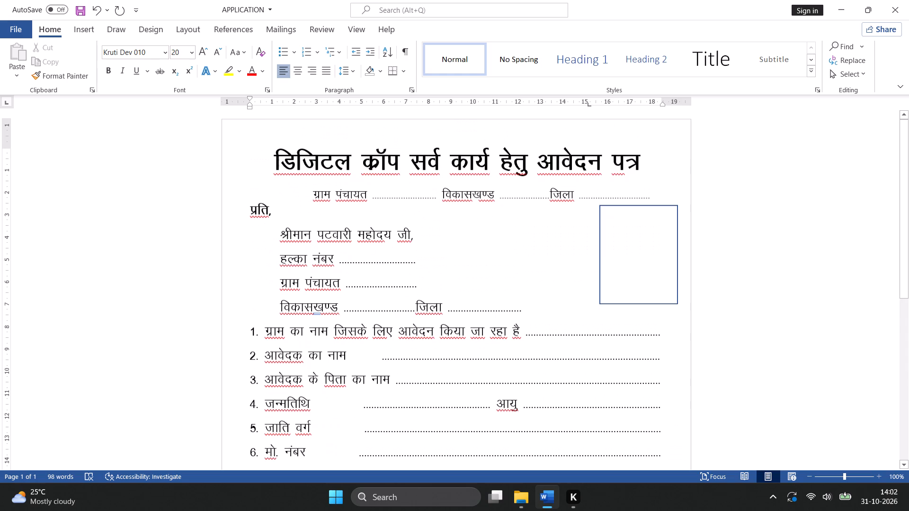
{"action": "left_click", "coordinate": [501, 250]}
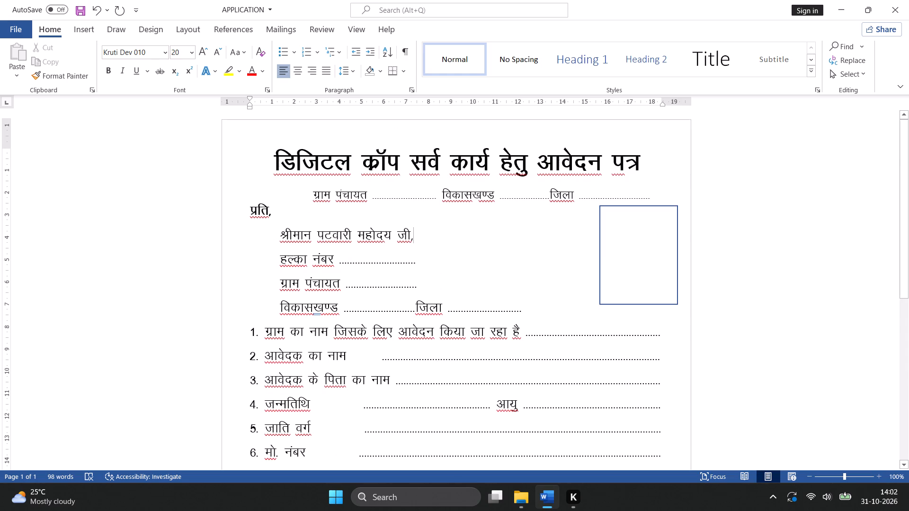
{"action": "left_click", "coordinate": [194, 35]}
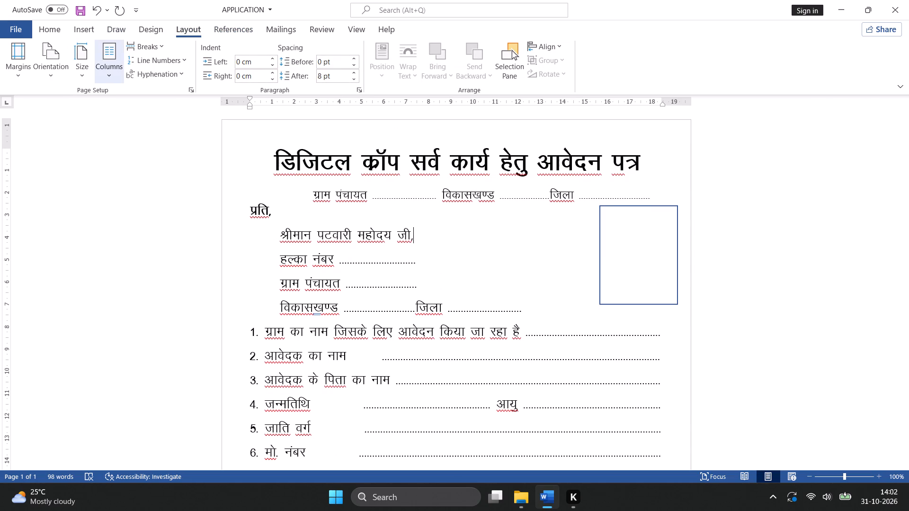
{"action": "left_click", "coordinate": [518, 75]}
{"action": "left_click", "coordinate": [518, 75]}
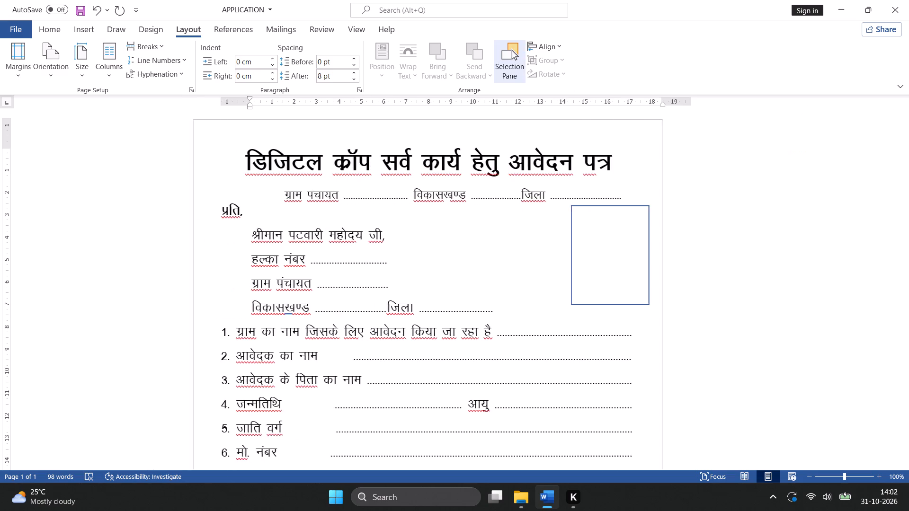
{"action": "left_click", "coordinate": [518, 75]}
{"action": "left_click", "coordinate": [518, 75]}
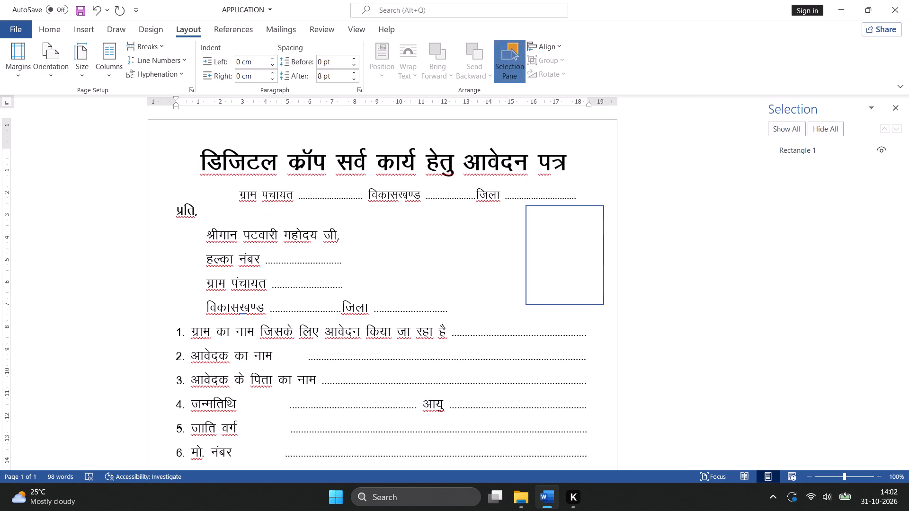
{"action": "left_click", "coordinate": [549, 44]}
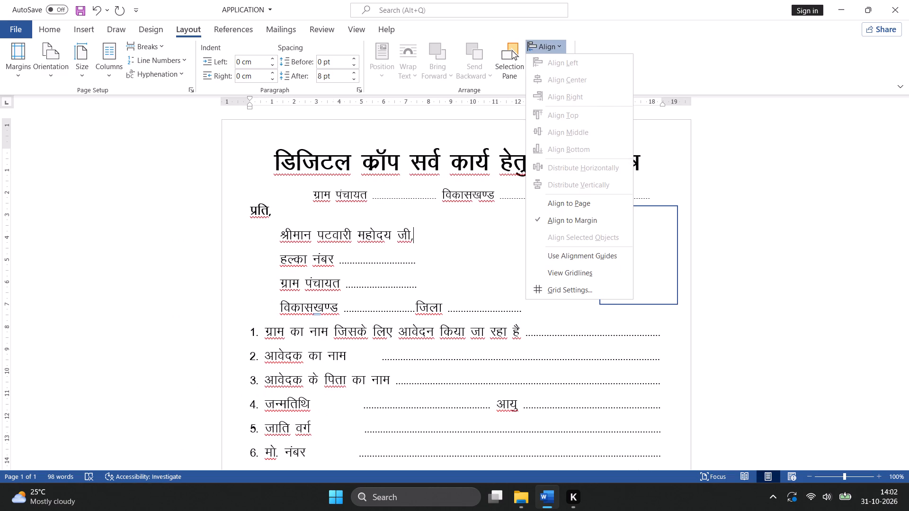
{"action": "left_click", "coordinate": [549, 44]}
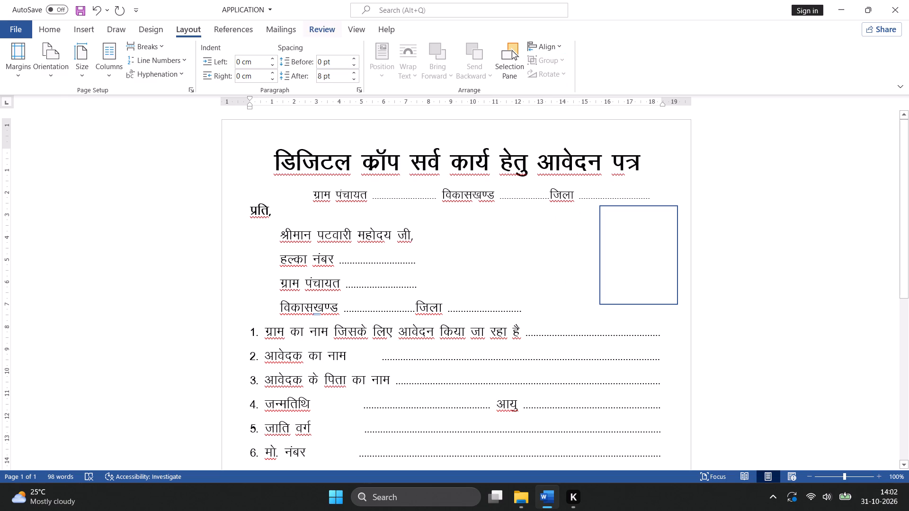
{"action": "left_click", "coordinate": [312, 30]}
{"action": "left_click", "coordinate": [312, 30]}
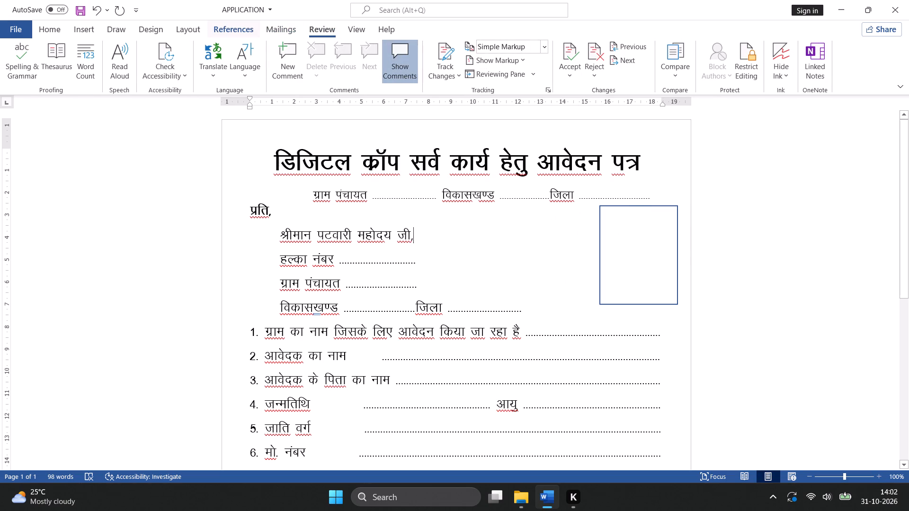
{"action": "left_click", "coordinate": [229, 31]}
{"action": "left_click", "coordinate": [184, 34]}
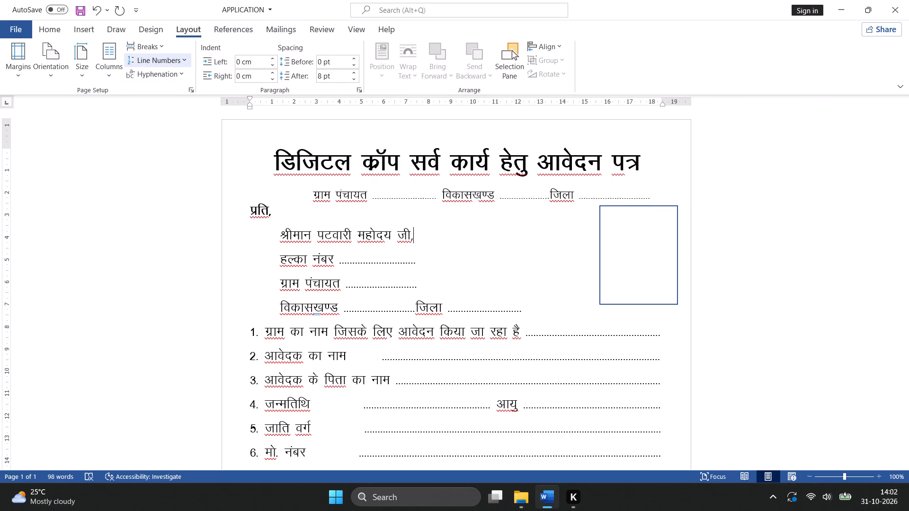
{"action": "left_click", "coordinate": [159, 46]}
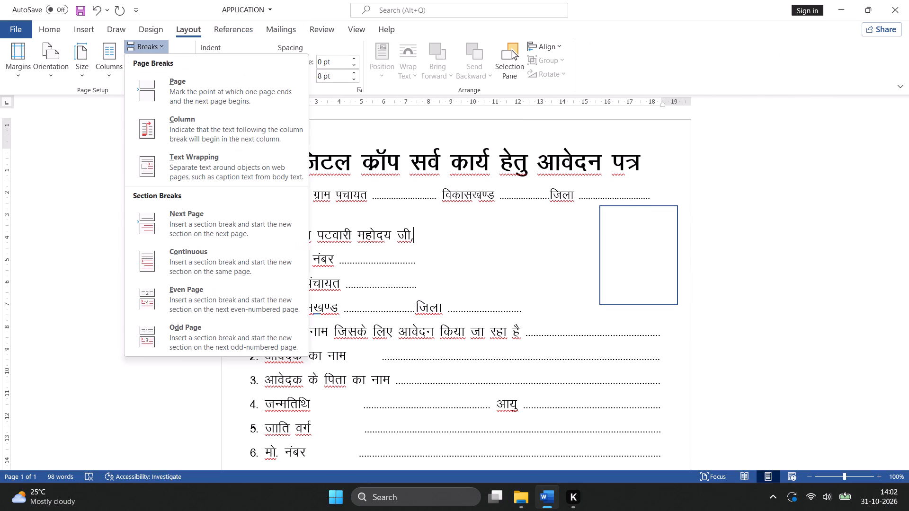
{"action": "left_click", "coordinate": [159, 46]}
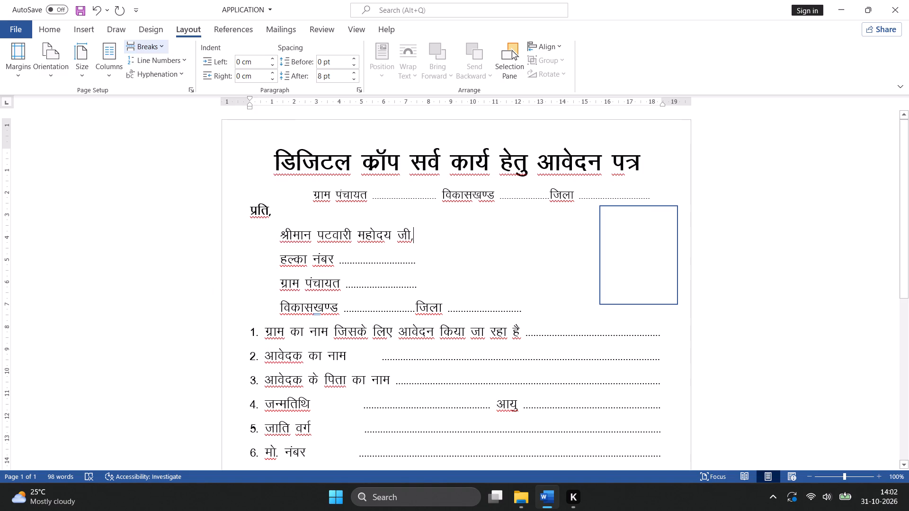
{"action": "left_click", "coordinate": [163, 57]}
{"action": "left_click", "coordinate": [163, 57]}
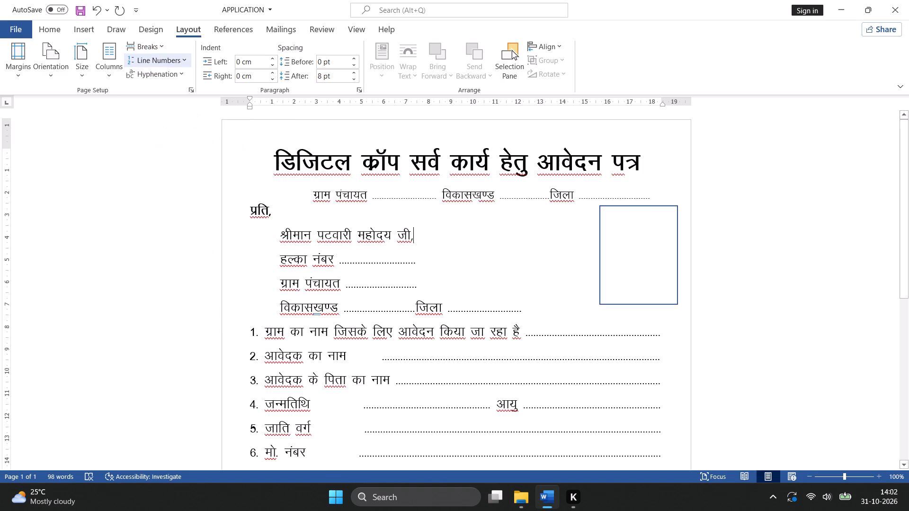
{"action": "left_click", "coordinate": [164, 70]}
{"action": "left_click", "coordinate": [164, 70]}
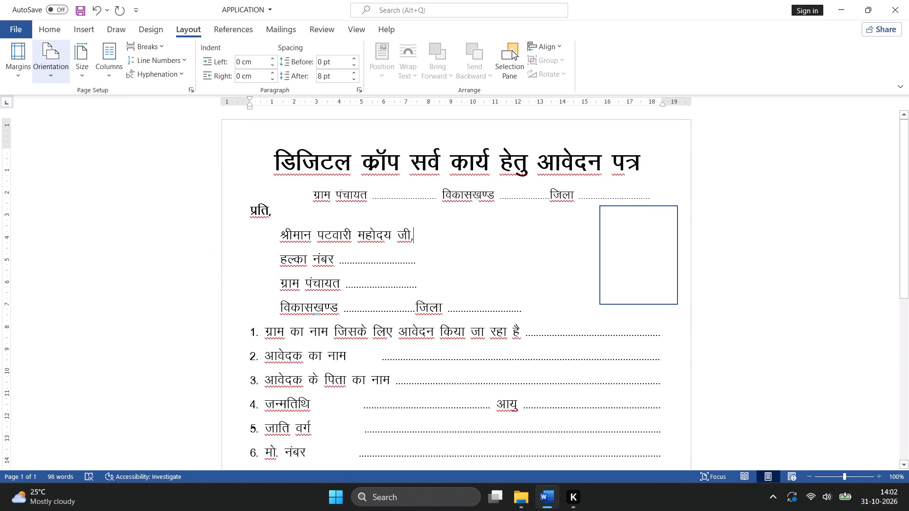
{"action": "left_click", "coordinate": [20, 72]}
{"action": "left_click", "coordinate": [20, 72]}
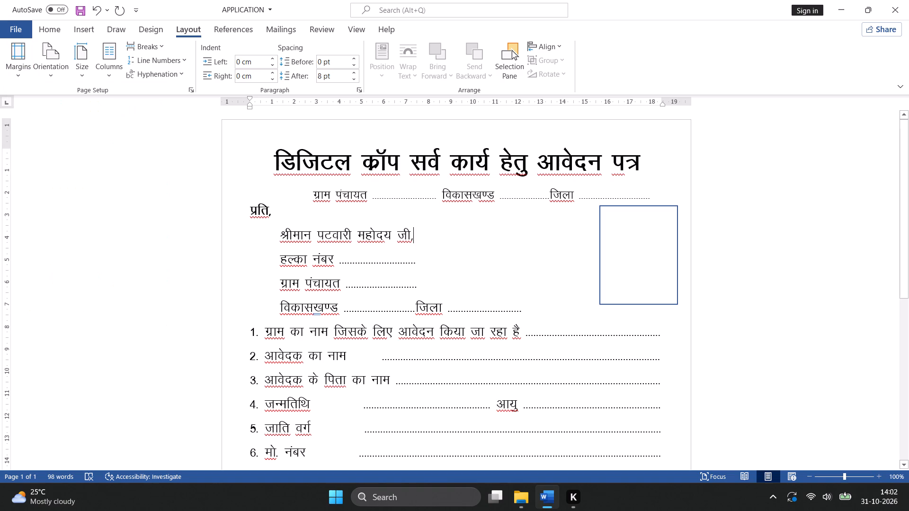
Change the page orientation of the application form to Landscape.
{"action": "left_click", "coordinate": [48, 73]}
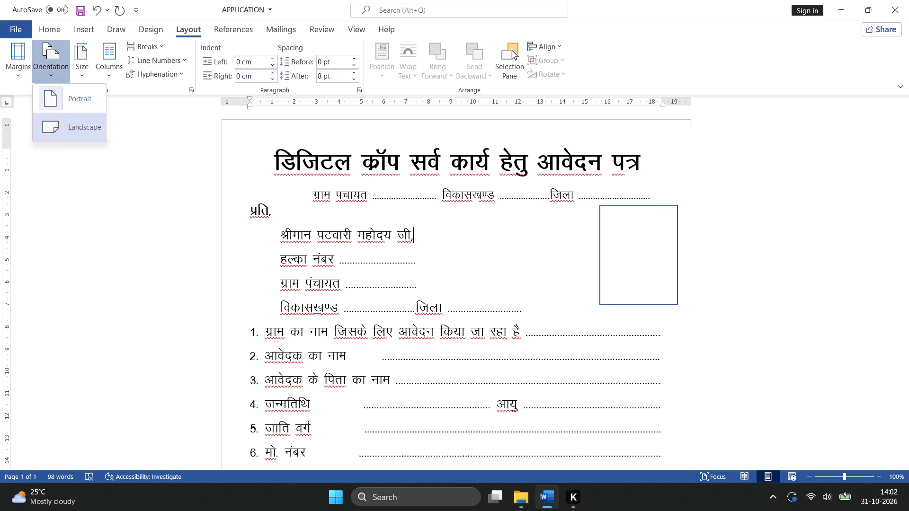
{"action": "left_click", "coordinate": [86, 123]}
Examine the landscape layout of the form, from the title and photo box to the qualification table and closing lines.
{"action": "scroll", "coordinate": [295, 303], "scroll_direction": "down", "scroll_amount": 4}
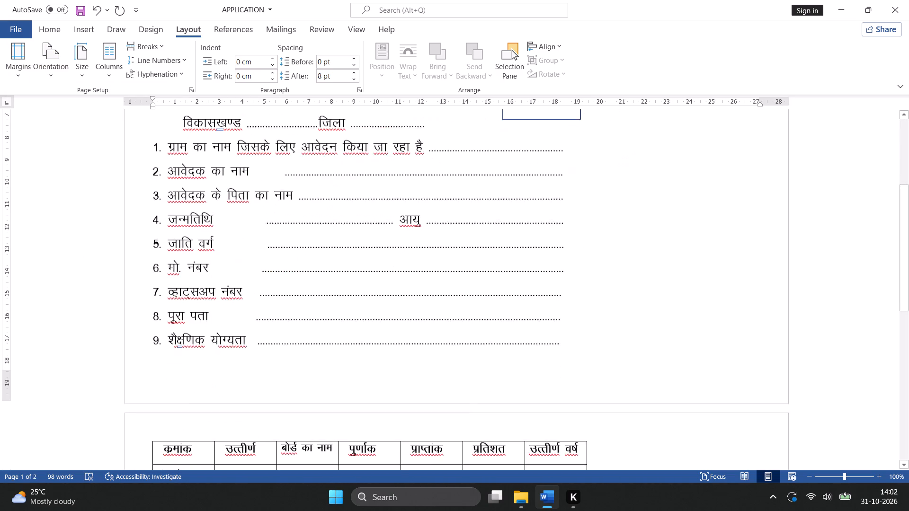
{"action": "scroll", "coordinate": [288, 329], "scroll_direction": "down", "scroll_amount": 12}
{"action": "scroll", "coordinate": [288, 329], "scroll_direction": "up", "scroll_amount": 4}
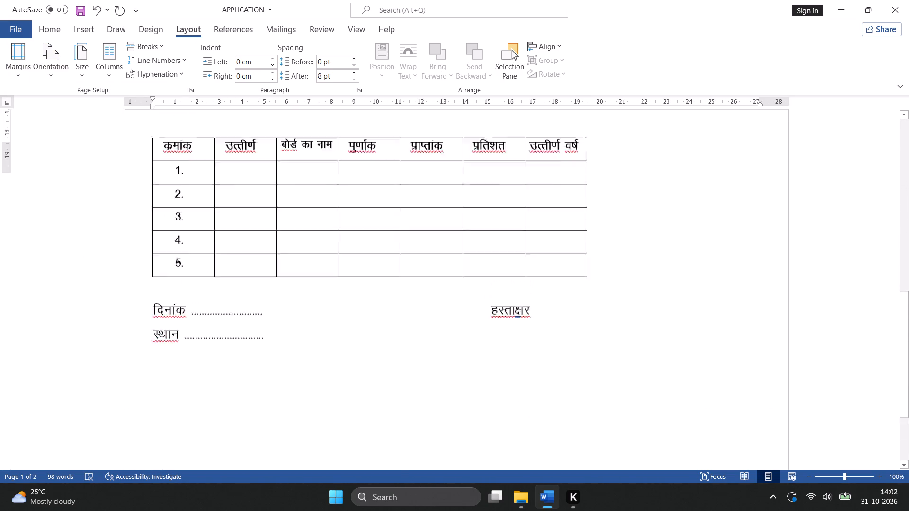
{"action": "scroll", "coordinate": [288, 329], "scroll_direction": "up", "scroll_amount": 11}
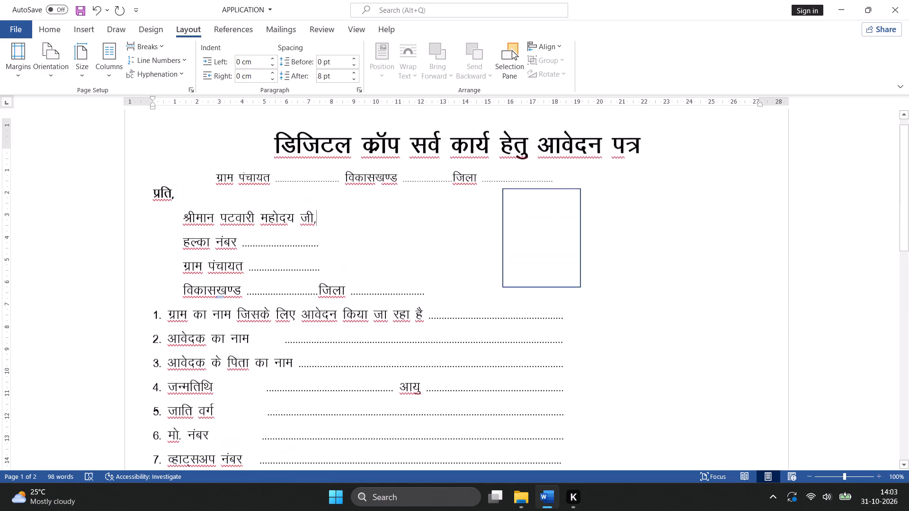
{"action": "scroll", "coordinate": [288, 329], "scroll_direction": "up", "scroll_amount": 2}
{"action": "scroll", "coordinate": [288, 329], "scroll_direction": "down", "scroll_amount": 11}
{"action": "scroll", "coordinate": [288, 329], "scroll_direction": "up", "scroll_amount": 3}
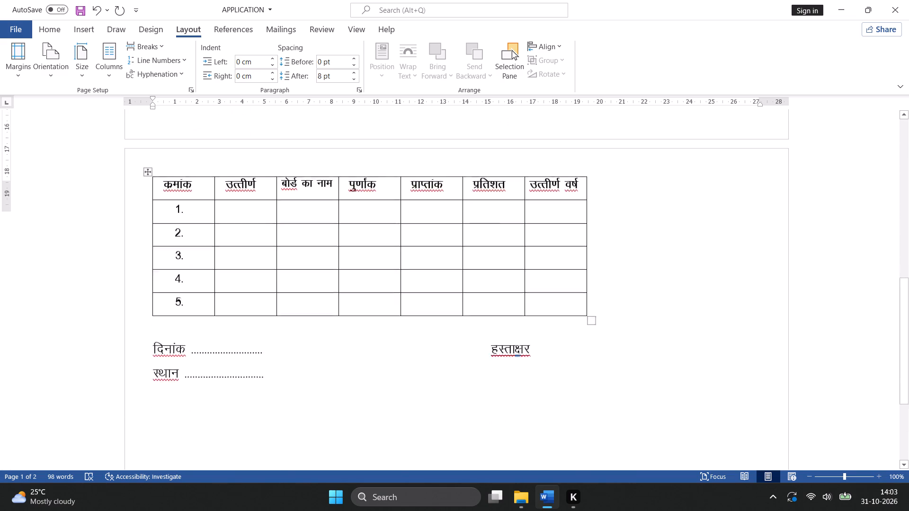
{"action": "scroll", "coordinate": [288, 329], "scroll_direction": "up", "scroll_amount": 12}
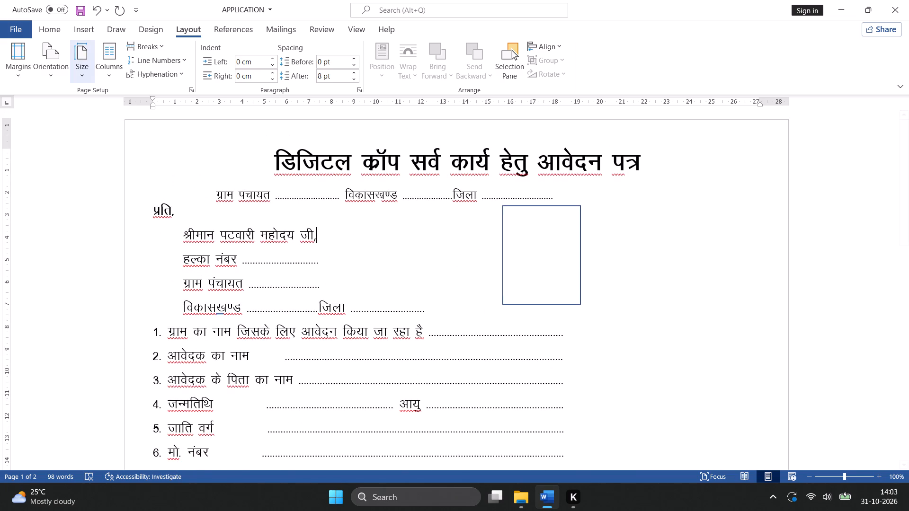
Set the paper size to A4 (21 cm x 29.7 cm).
{"action": "left_click", "coordinate": [83, 77]}
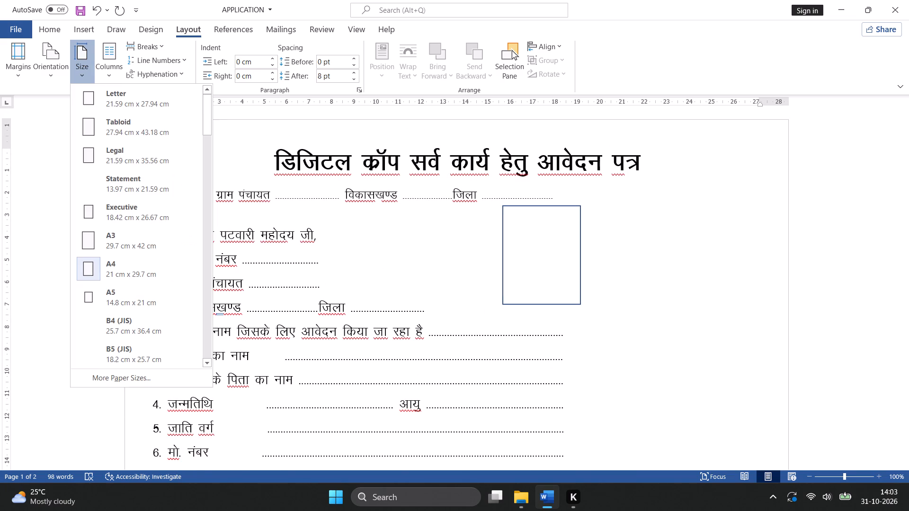
{"action": "left_click", "coordinate": [109, 269]}
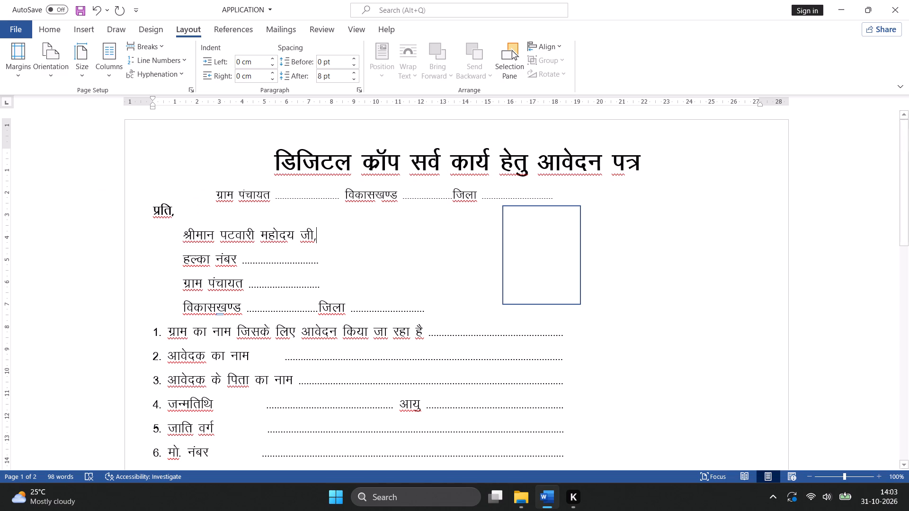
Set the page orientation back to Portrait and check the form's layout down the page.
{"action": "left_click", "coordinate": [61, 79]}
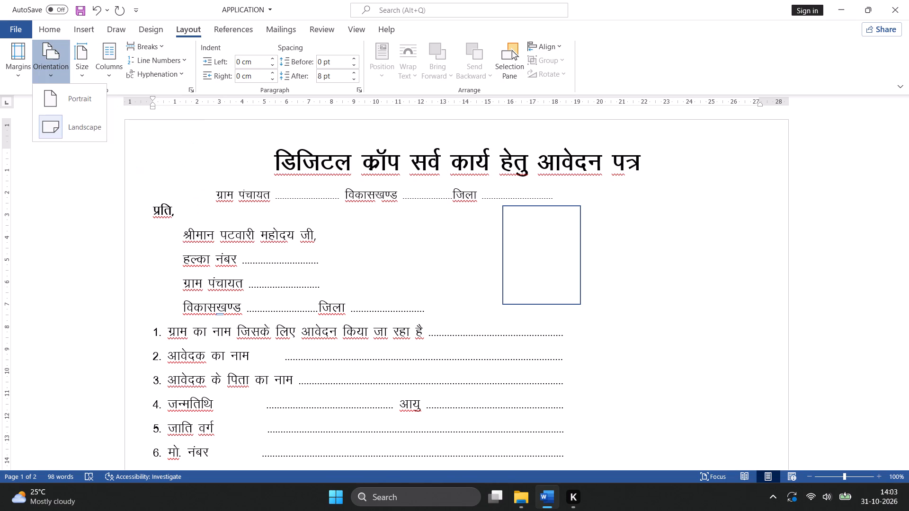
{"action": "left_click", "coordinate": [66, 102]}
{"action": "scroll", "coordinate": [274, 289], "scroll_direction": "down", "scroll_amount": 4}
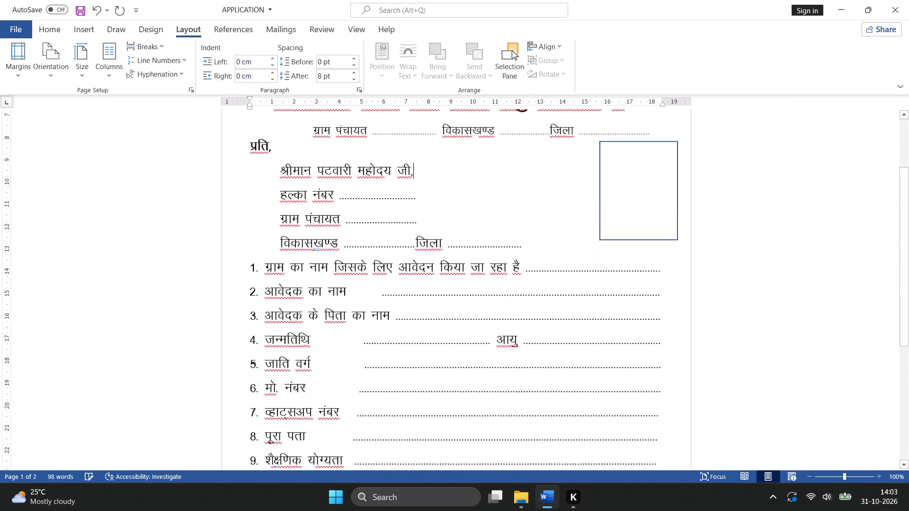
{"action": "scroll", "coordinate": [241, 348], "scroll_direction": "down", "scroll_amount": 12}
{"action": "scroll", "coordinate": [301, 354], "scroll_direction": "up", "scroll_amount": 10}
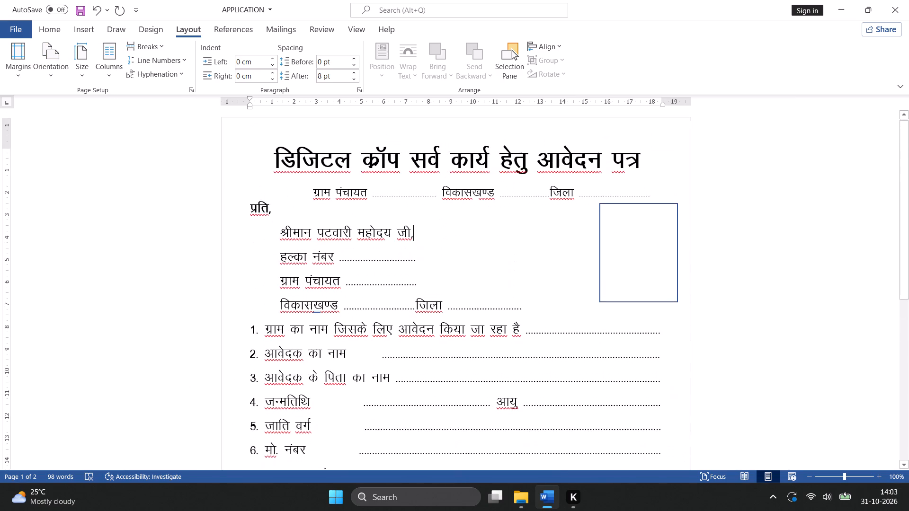
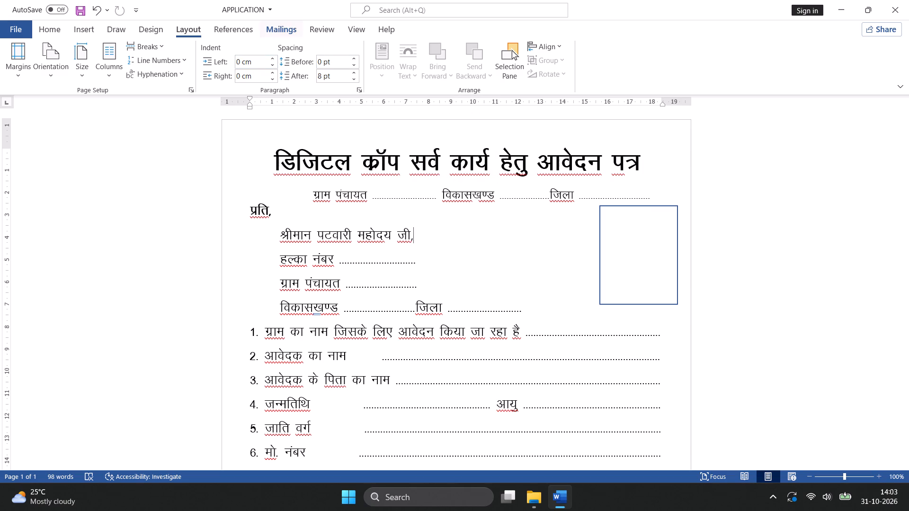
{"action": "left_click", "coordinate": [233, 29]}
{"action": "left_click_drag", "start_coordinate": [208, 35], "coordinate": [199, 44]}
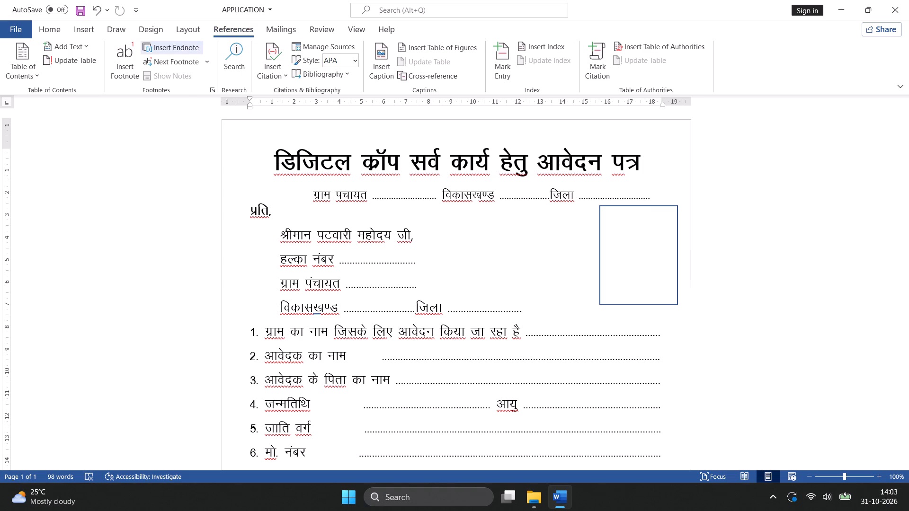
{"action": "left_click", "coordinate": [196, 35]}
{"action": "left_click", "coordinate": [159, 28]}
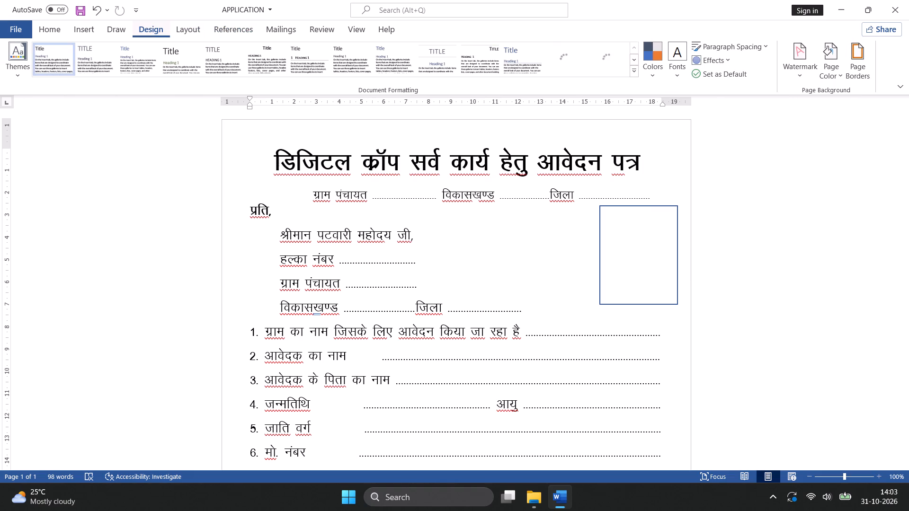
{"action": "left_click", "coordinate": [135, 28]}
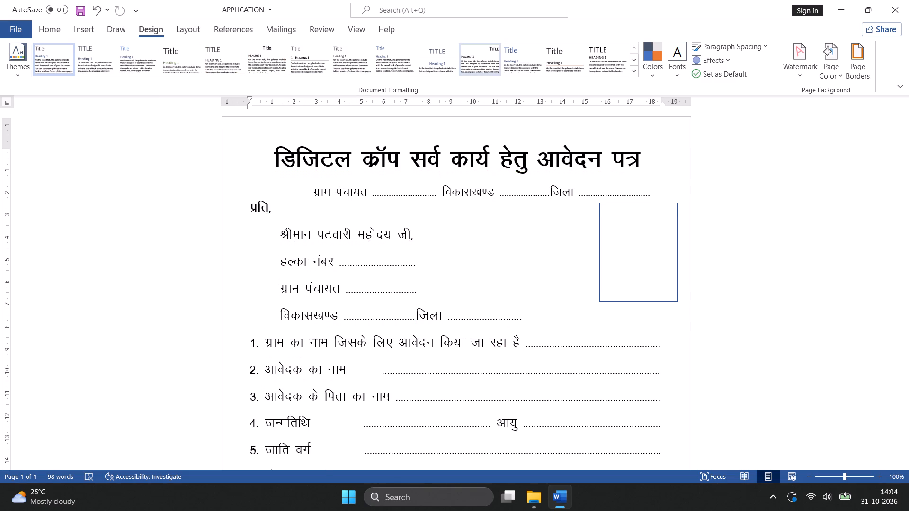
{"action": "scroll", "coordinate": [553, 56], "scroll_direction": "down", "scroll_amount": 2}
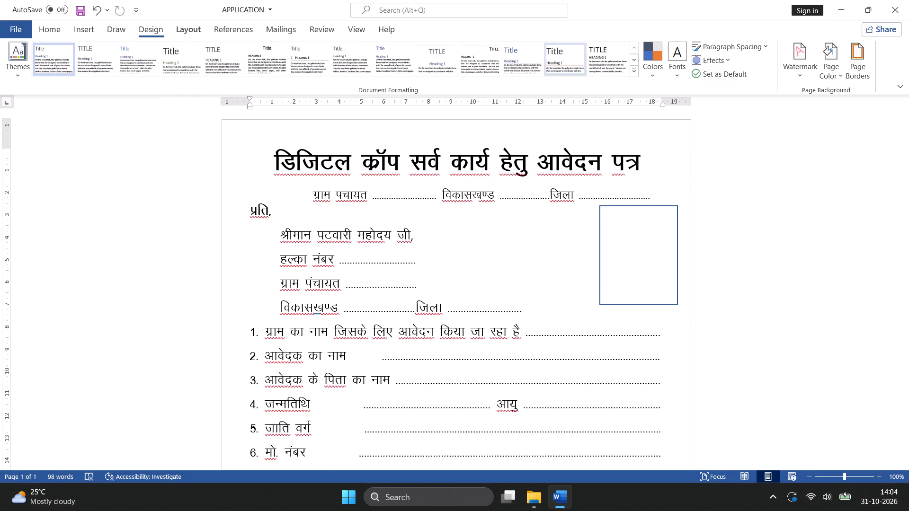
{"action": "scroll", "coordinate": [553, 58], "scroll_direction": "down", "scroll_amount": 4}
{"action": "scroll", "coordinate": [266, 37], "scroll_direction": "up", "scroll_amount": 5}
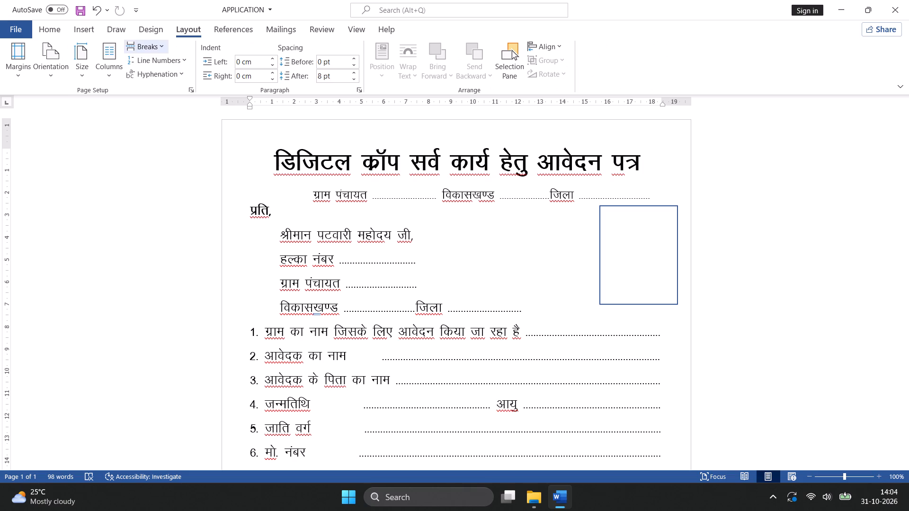
Apply the document style set with the centred bold black title and capitalised heading to the application form.
{"action": "left_click", "coordinate": [150, 29]}
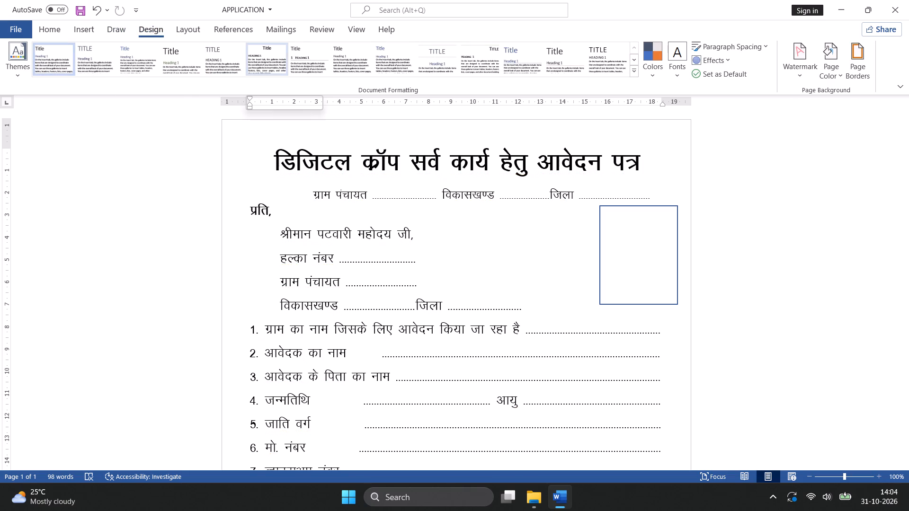
{"action": "left_click", "coordinate": [259, 60]}
{"action": "scroll", "coordinate": [343, 127], "scroll_direction": "down", "scroll_amount": 6}
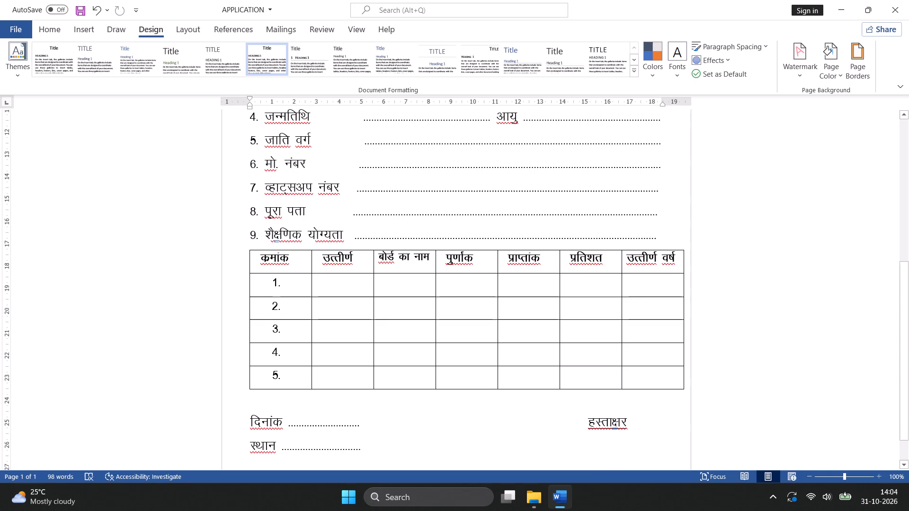
{"action": "scroll", "coordinate": [326, 167], "scroll_direction": "up", "scroll_amount": 1}
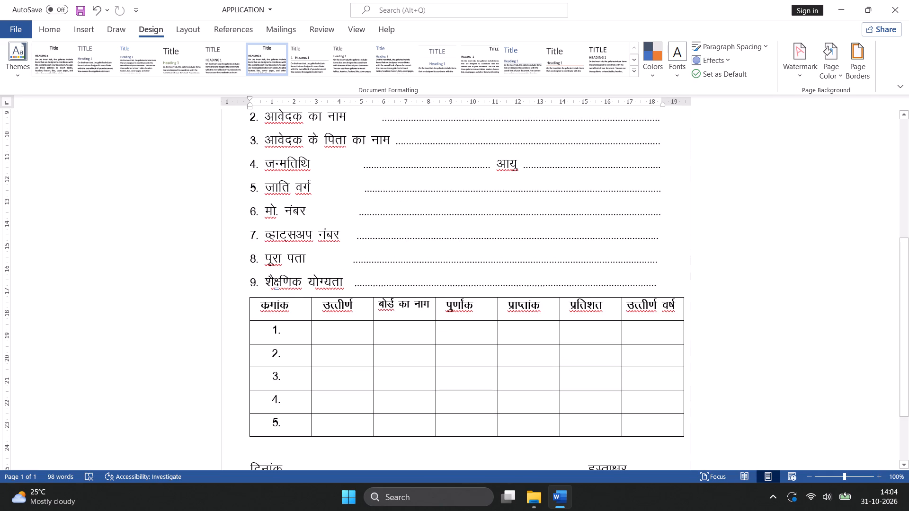
Complete the word शैक्षणिक in item 9 by adding the missing vertical stroke after क्ष.
{"action": "left_click", "coordinate": [279, 279]}
{"action": "key", "text": "k"}
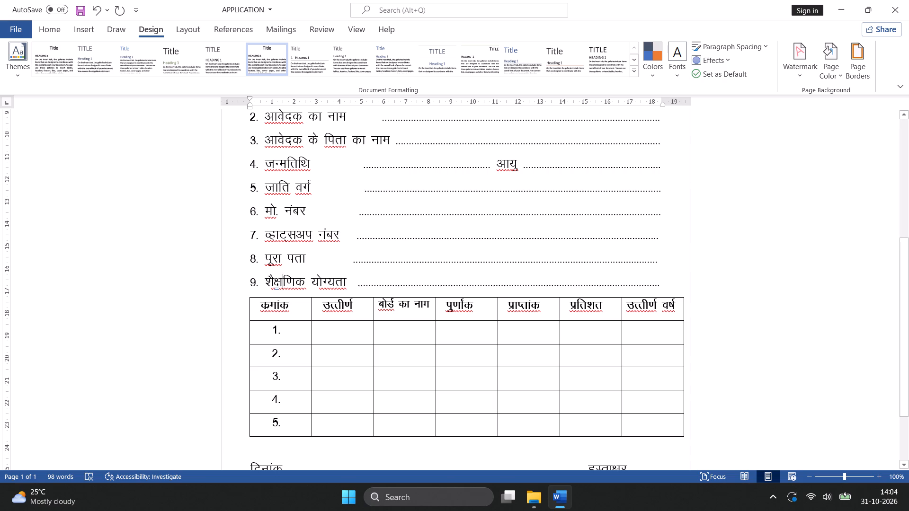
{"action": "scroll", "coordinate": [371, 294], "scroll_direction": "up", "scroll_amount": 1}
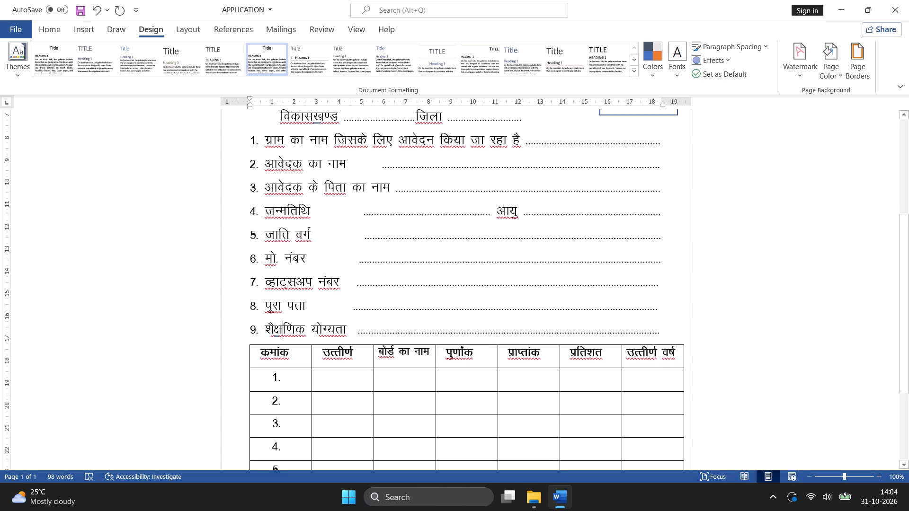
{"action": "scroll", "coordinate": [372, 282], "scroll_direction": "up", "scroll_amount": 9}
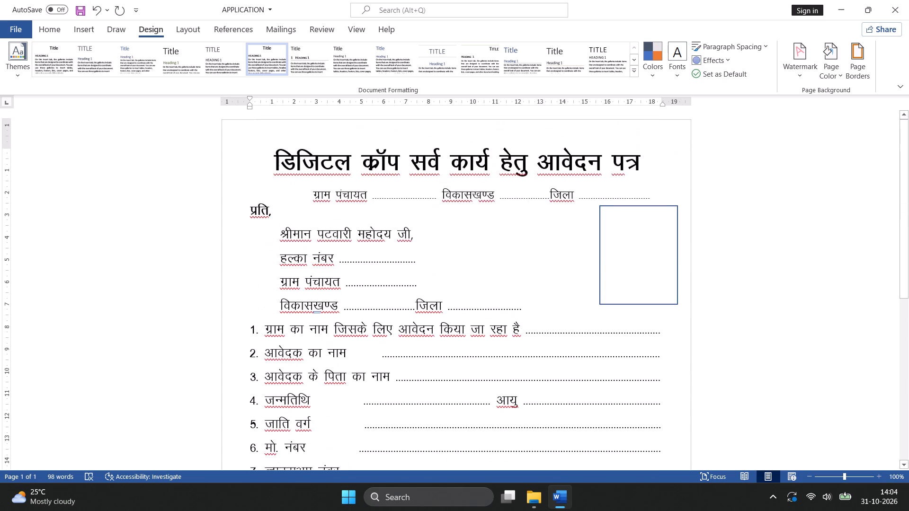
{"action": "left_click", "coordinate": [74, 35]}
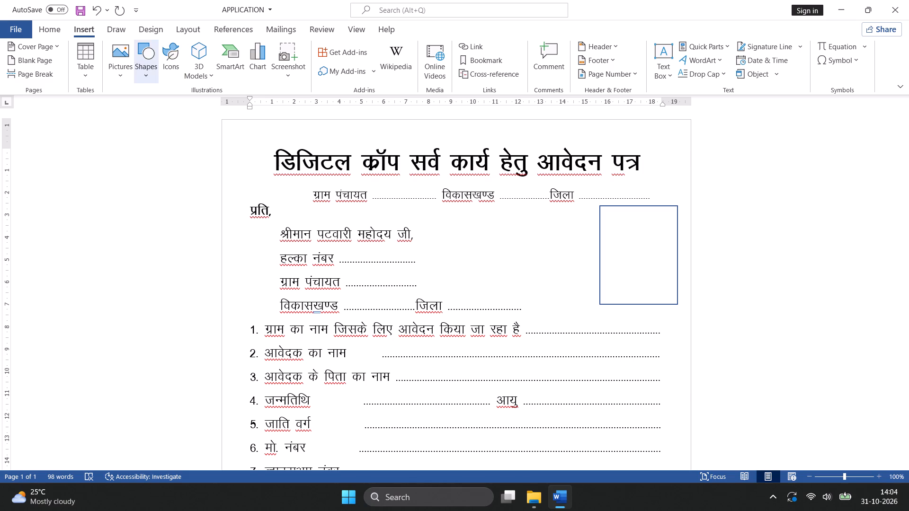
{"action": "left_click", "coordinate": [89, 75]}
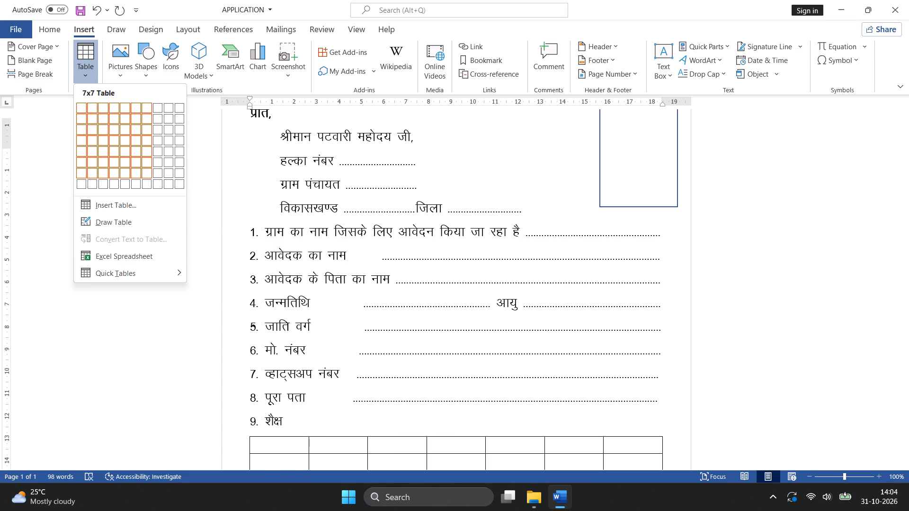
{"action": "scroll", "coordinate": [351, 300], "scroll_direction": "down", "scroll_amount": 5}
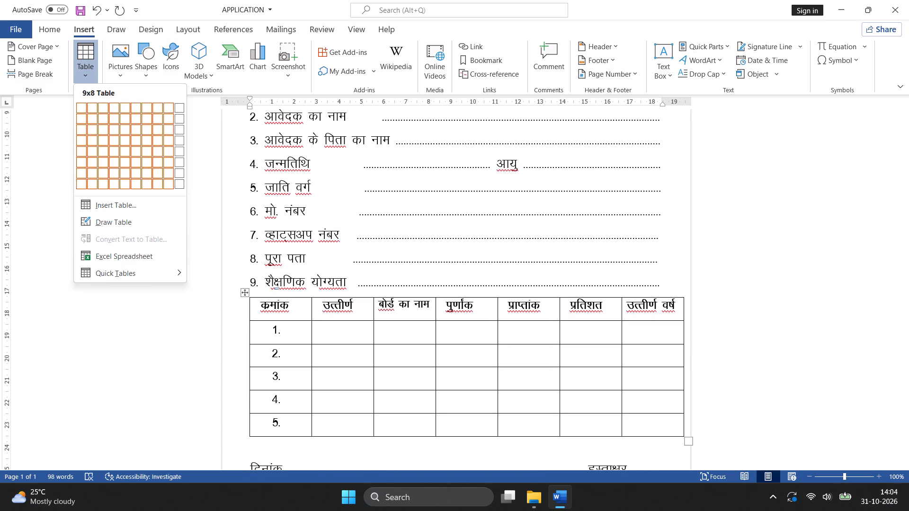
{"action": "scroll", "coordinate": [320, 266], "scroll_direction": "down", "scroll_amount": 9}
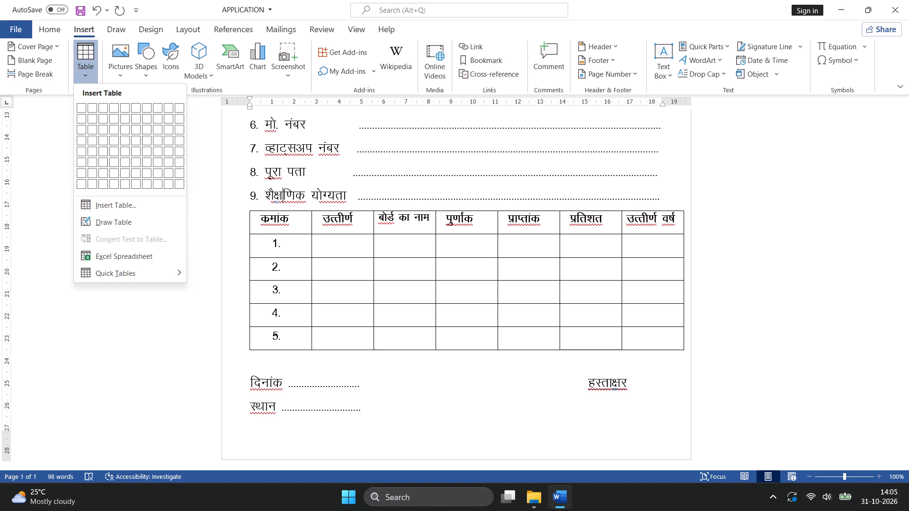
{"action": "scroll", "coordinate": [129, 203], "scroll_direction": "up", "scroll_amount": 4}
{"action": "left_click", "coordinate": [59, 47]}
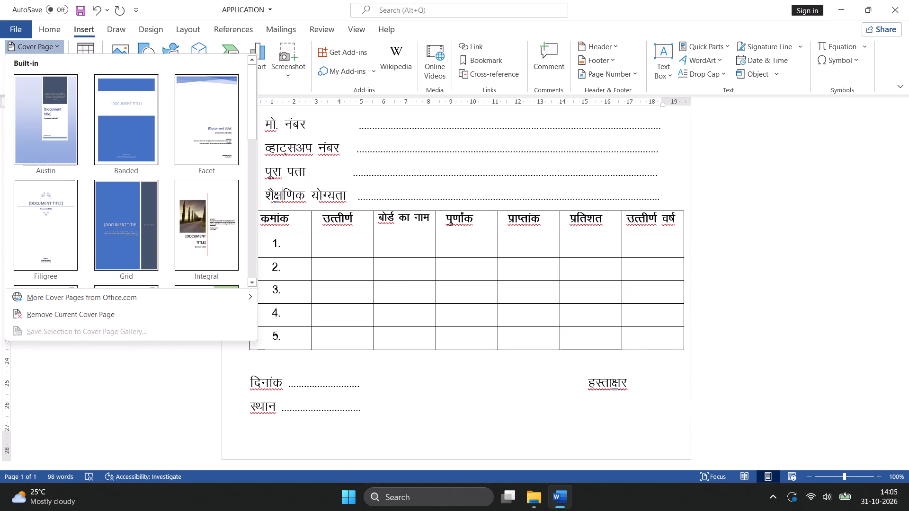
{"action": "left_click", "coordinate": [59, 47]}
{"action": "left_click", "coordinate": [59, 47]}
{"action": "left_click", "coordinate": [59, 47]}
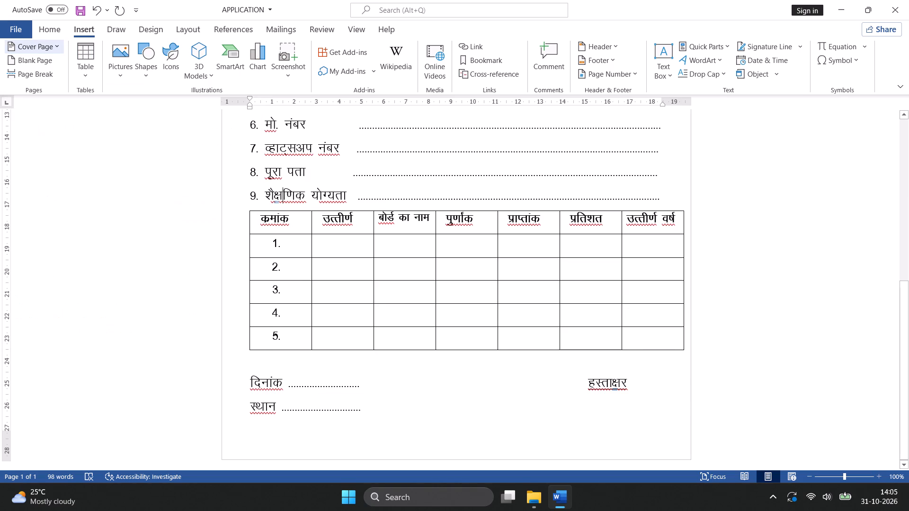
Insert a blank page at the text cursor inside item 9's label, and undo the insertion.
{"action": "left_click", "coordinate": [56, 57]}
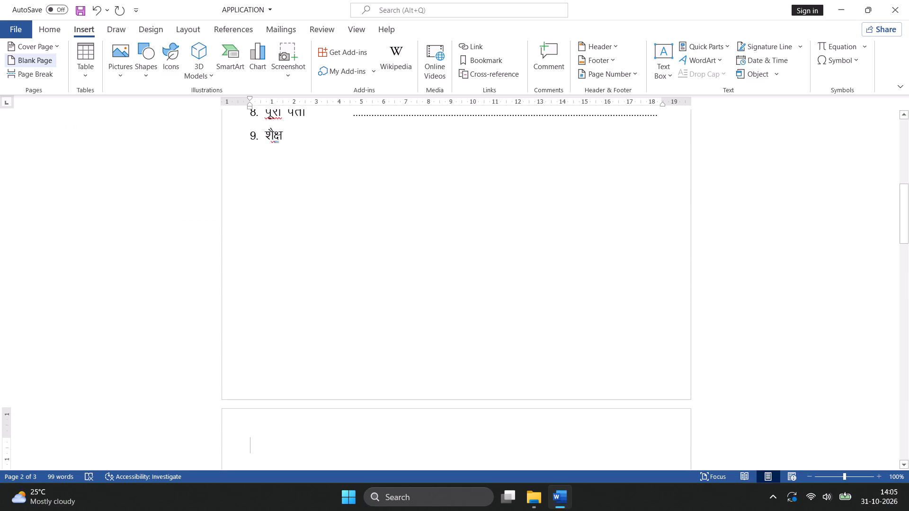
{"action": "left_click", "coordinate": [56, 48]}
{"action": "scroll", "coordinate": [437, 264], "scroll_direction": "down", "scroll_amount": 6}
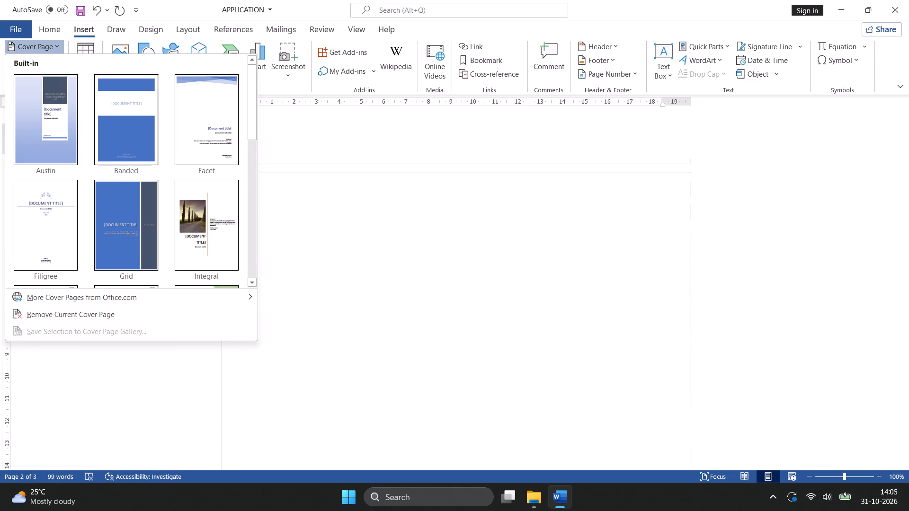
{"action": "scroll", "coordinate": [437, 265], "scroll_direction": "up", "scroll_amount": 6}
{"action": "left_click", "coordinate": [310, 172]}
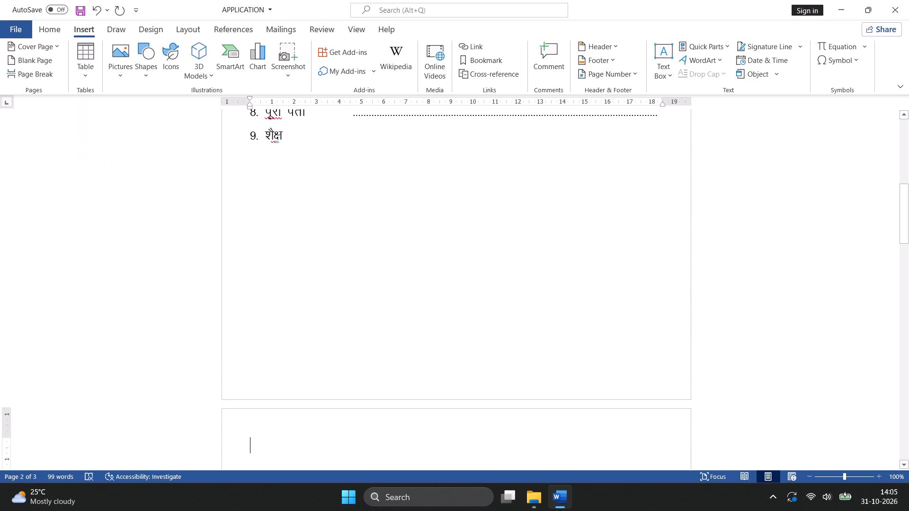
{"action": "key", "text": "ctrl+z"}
Examine the whole one-page form, from the title and photo box to the qualification table and closing lines.
{"action": "scroll", "coordinate": [302, 208], "scroll_direction": "down", "scroll_amount": 5}
{"action": "scroll", "coordinate": [304, 224], "scroll_direction": "up", "scroll_amount": 17}
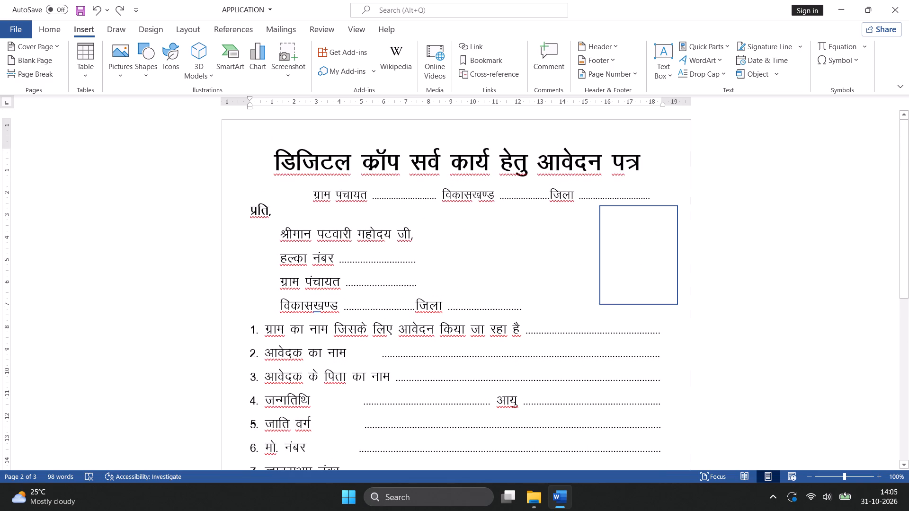
{"action": "scroll", "coordinate": [375, 238], "scroll_direction": "up", "scroll_amount": 5, "text": "ctrl"}
{"action": "scroll", "coordinate": [375, 238], "scroll_direction": "down", "scroll_amount": 14, "text": "ctrl"}
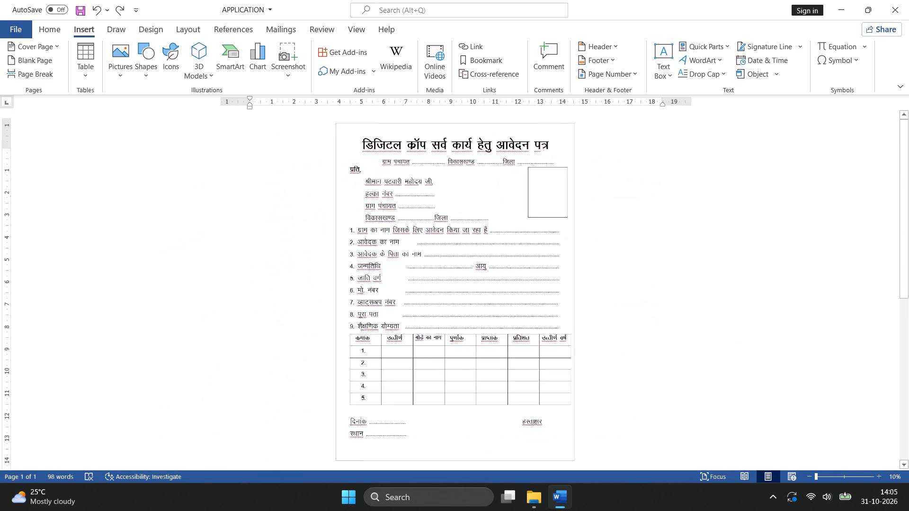
{"action": "scroll", "coordinate": [378, 241], "scroll_direction": "down", "scroll_amount": 2, "text": "ctrl"}
{"action": "scroll", "coordinate": [378, 242], "scroll_direction": "up", "scroll_amount": 2, "text": "ctrl"}
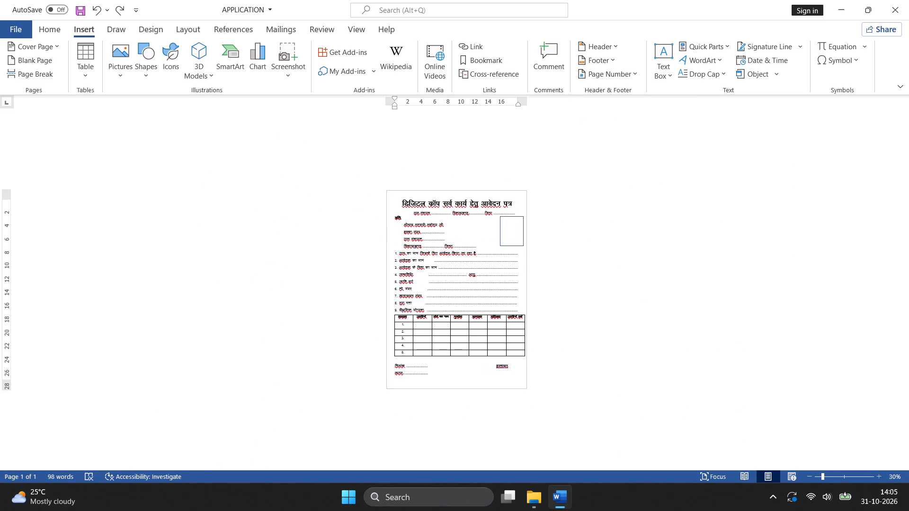
{"action": "scroll", "coordinate": [378, 242], "scroll_direction": "up", "scroll_amount": 2, "text": "ctrl"}
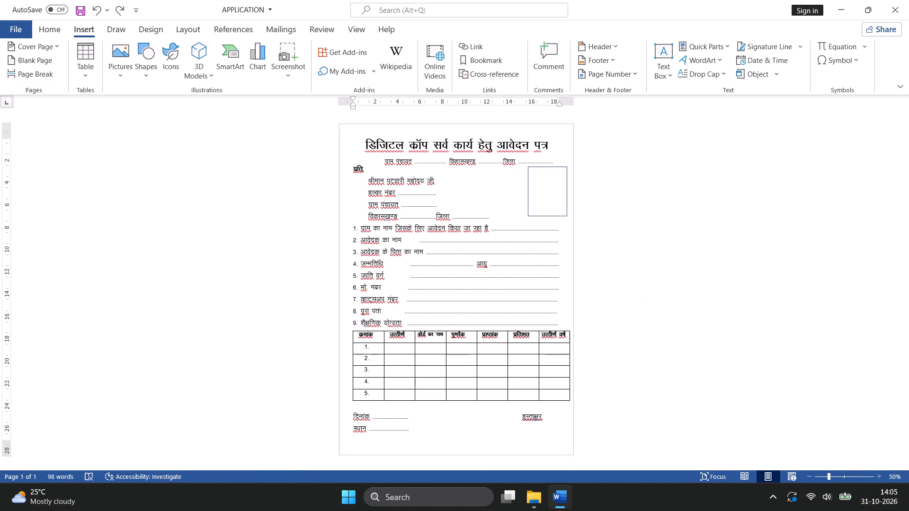
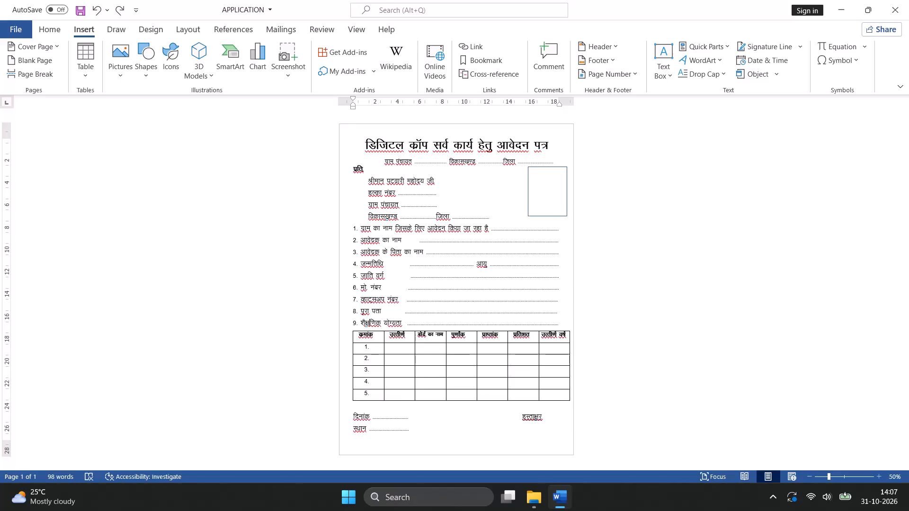
Bold the ग्राम पंचायत line under the title, the addressee lines, items 1 to 9, and the closing date, signature and place lines.
{"action": "scroll", "coordinate": [460, 220], "scroll_direction": "up", "scroll_amount": 4}
{"action": "left_click_drag", "start_coordinate": [381, 163], "coordinate": [421, 159]}
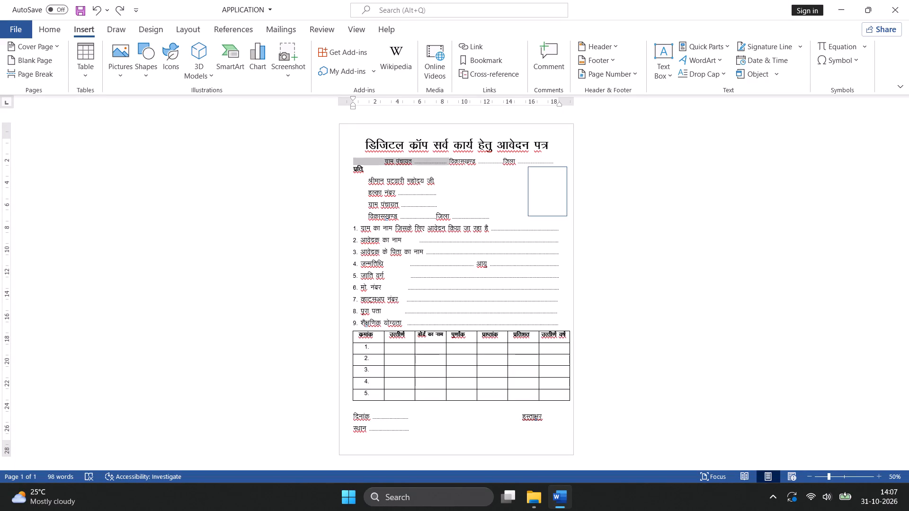
{"action": "left_click_drag", "start_coordinate": [421, 159], "coordinate": [561, 159]}
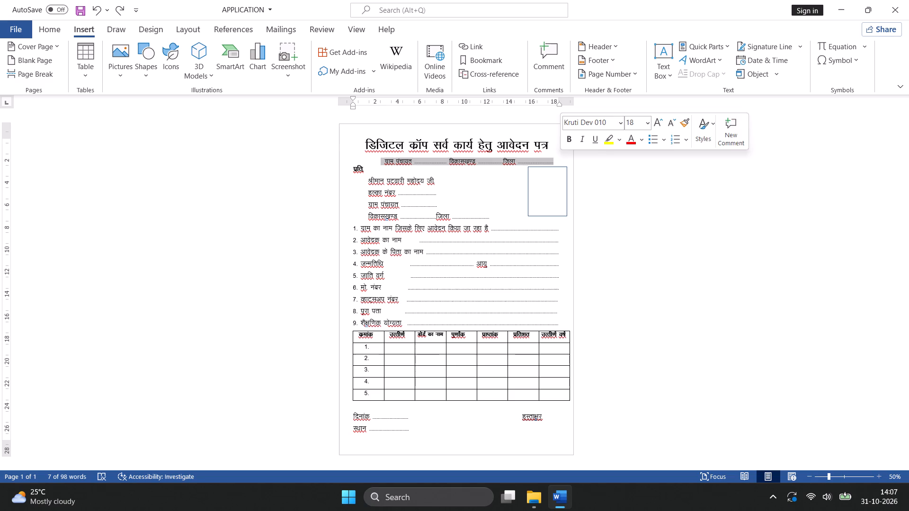
{"action": "key", "text": "ctrl+c"}
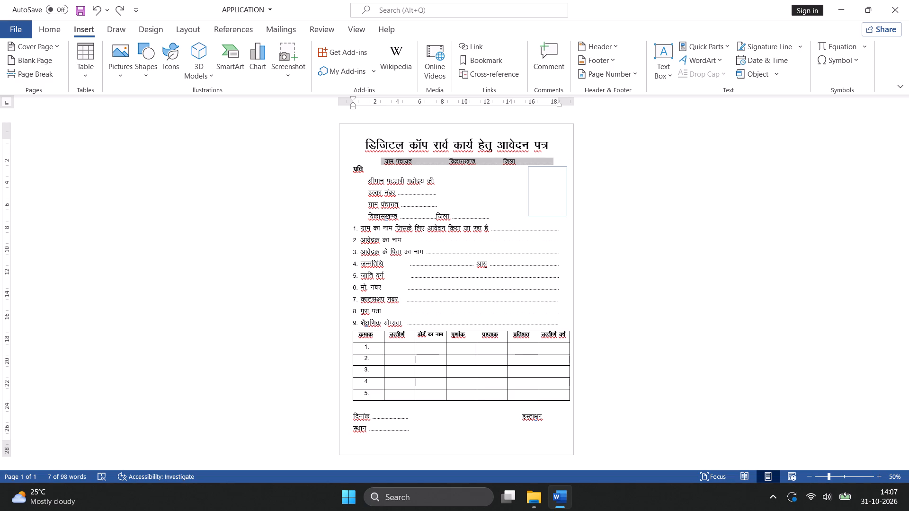
{"action": "left_click_drag", "start_coordinate": [366, 182], "coordinate": [481, 285], "text": "ctrl"}
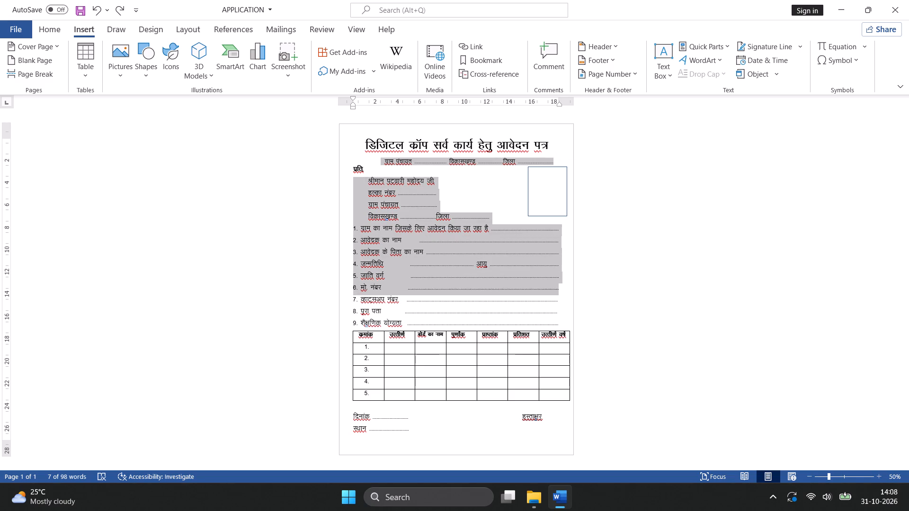
{"action": "left_click_drag", "start_coordinate": [481, 285], "coordinate": [496, 323], "text": "ctrl"}
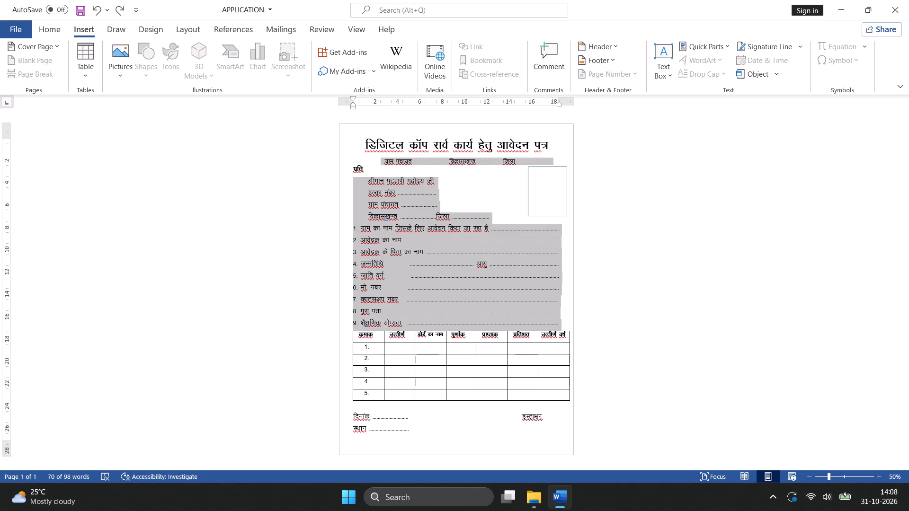
{"action": "left_click_drag", "start_coordinate": [347, 410], "coordinate": [399, 422], "text": "ctrl"}
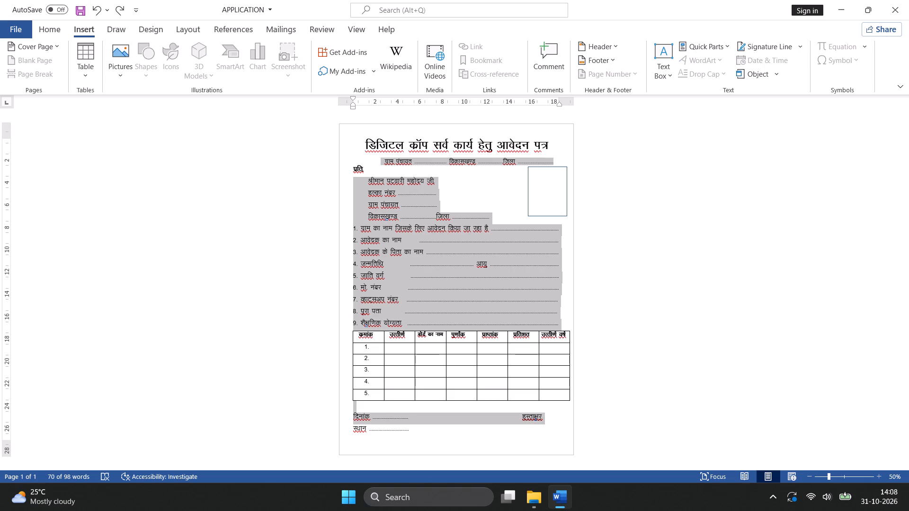
{"action": "left_click_drag", "start_coordinate": [399, 422], "coordinate": [433, 427], "text": "ctrl"}
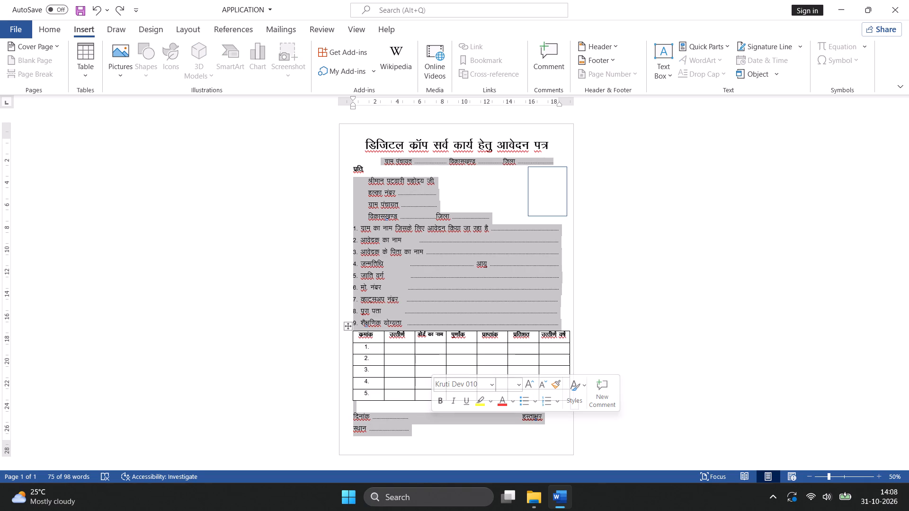
{"action": "left_click", "coordinate": [442, 403]}
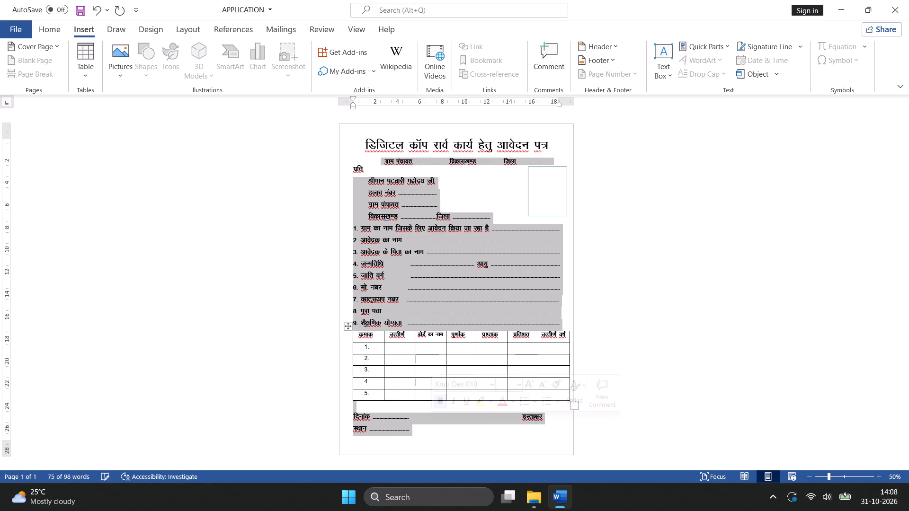
{"action": "left_click", "coordinate": [614, 236]}
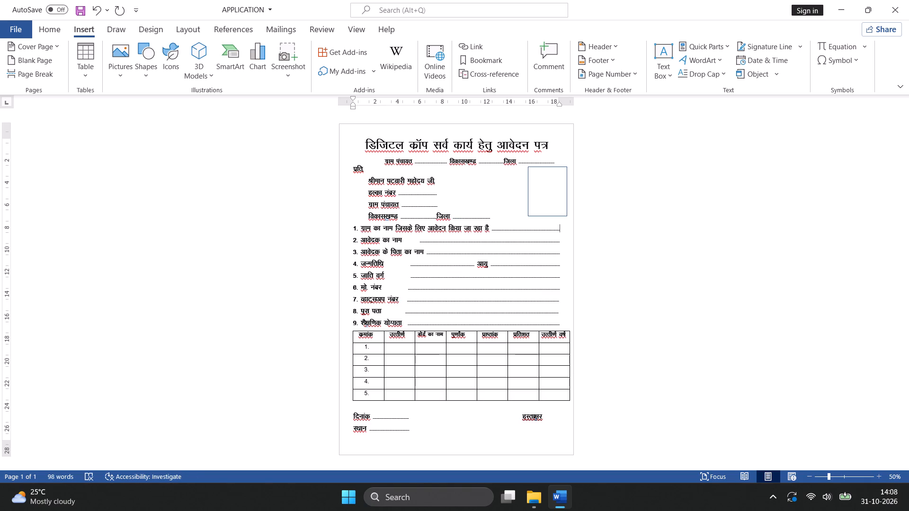
Examine the form's bold text up close around the addressee lines and as a whole page.
{"action": "left_click", "coordinate": [468, 206]}
{"action": "scroll", "coordinate": [481, 188], "scroll_direction": "down", "scroll_amount": 6}
{"action": "scroll", "coordinate": [480, 207], "scroll_direction": "up", "scroll_amount": 5}
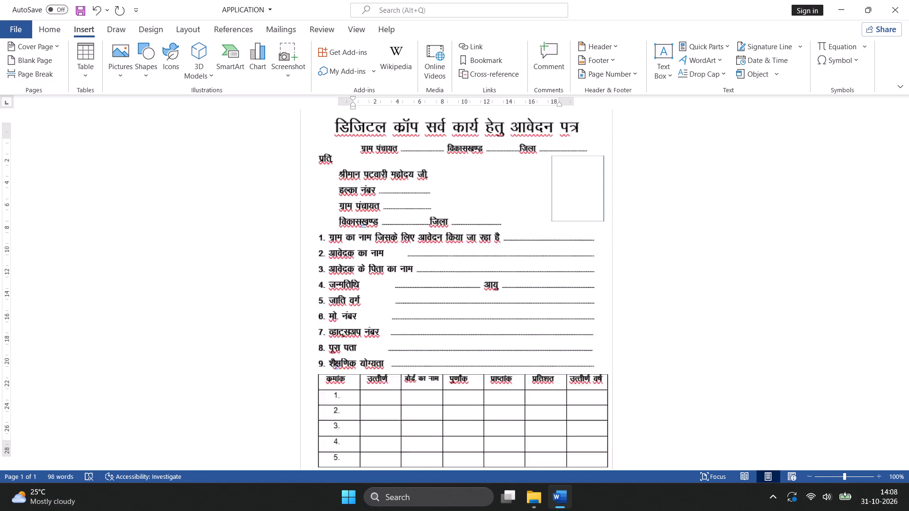
{"action": "scroll", "coordinate": [480, 207], "scroll_direction": "up", "scroll_amount": 2}
{"action": "scroll", "coordinate": [480, 207], "scroll_direction": "up", "scroll_amount": 12, "text": "ctrl"}
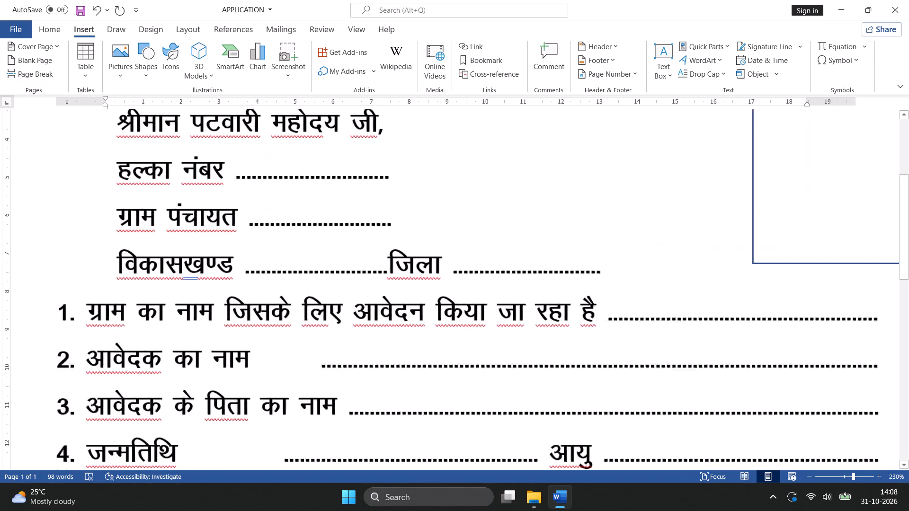
{"action": "scroll", "coordinate": [480, 207], "scroll_direction": "up", "scroll_amount": 7, "text": "ctrl"}
{"action": "scroll", "coordinate": [485, 312], "scroll_direction": "up", "scroll_amount": 19, "text": "ctrl"}
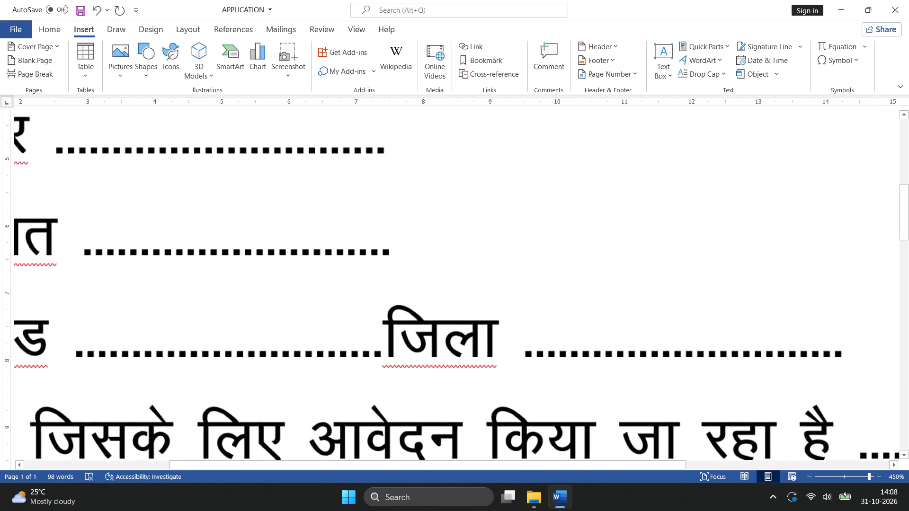
{"action": "scroll", "coordinate": [487, 311], "scroll_direction": "up", "scroll_amount": 3, "text": "ctrl"}
{"action": "scroll", "coordinate": [481, 388], "scroll_direction": "up", "scroll_amount": 13, "text": "ctrl"}
{"action": "scroll", "coordinate": [487, 346], "scroll_direction": "down", "scroll_amount": 14, "text": "ctrl"}
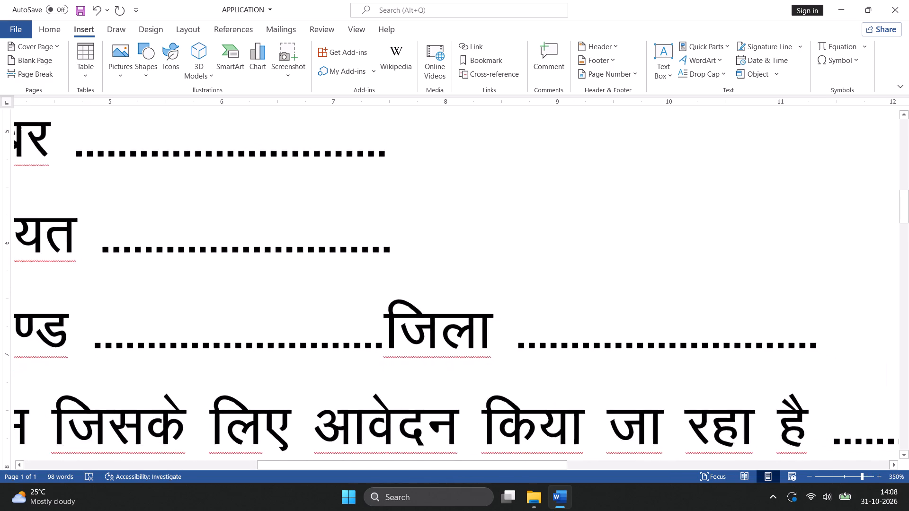
{"action": "scroll", "coordinate": [487, 337], "scroll_direction": "down", "scroll_amount": 16, "text": "ctrl"}
{"action": "scroll", "coordinate": [484, 308], "scroll_direction": "down", "scroll_amount": 16, "text": "ctrl"}
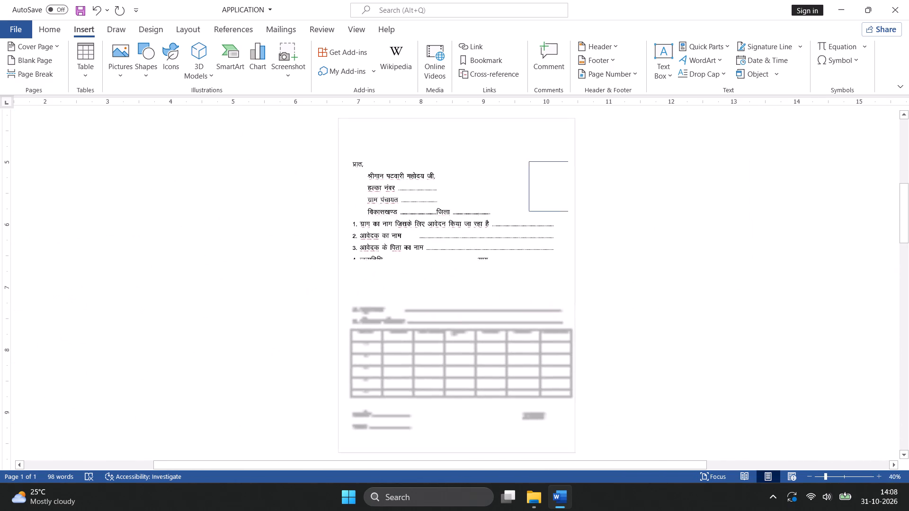
{"action": "scroll", "coordinate": [480, 310], "scroll_direction": "down", "scroll_amount": 7, "text": "ctrl"}
{"action": "scroll", "coordinate": [480, 310], "scroll_direction": "up", "scroll_amount": 3, "text": "ctrl"}
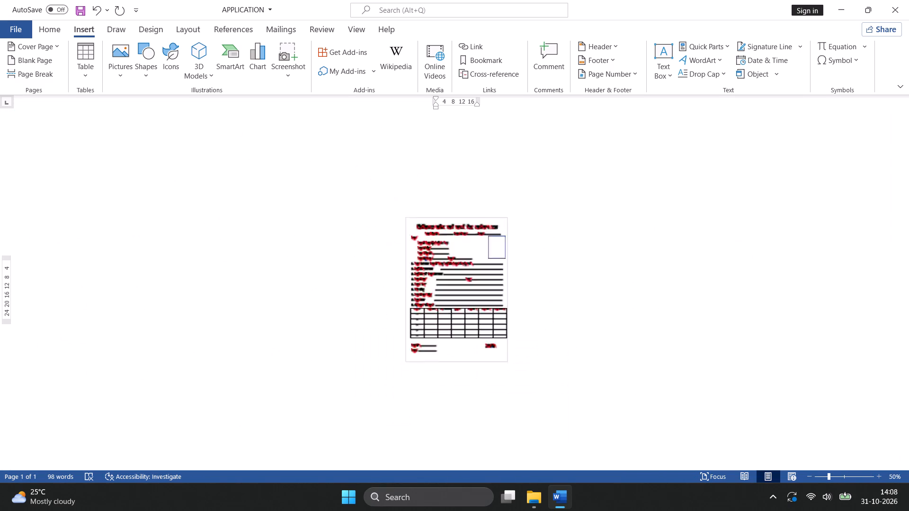
{"action": "scroll", "coordinate": [480, 310], "scroll_direction": "up", "scroll_amount": 9, "text": "ctrl"}
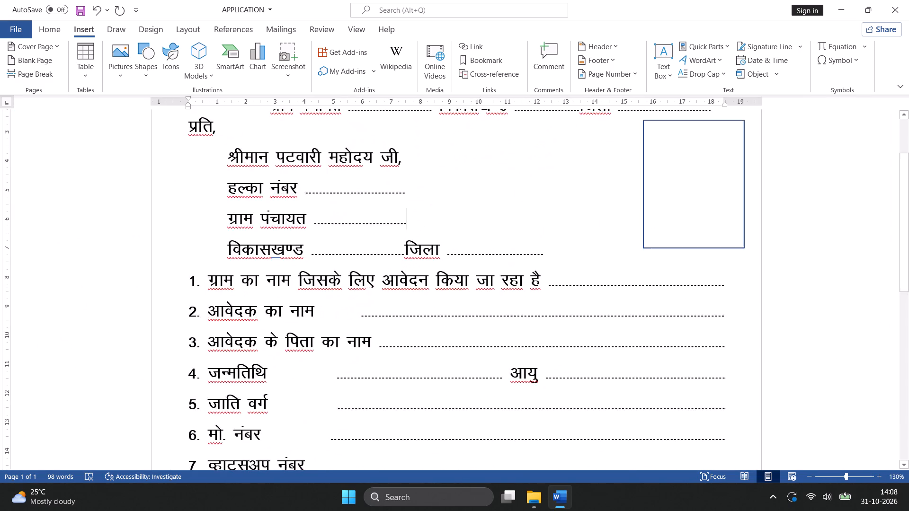
{"action": "scroll", "coordinate": [480, 310], "scroll_direction": "down", "scroll_amount": 12, "text": "ctrl"}
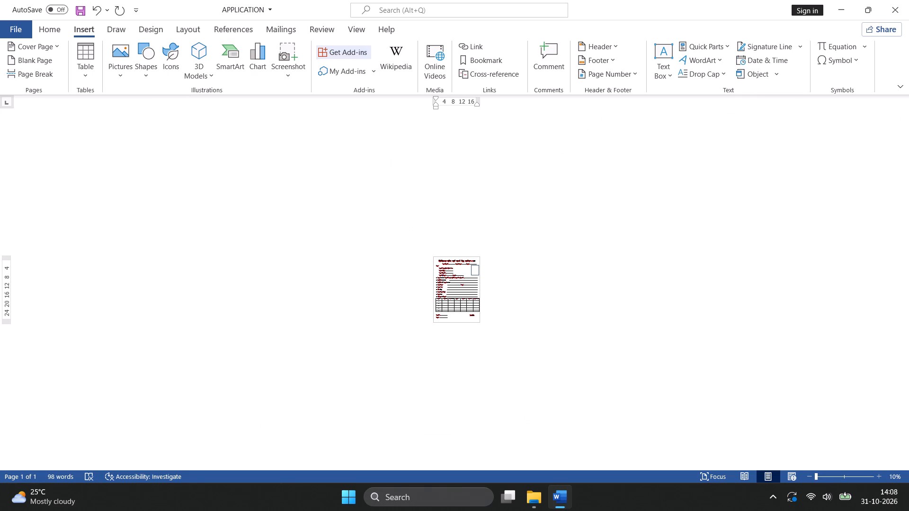
{"action": "left_click", "coordinate": [358, 53], "text": "ctrl"}
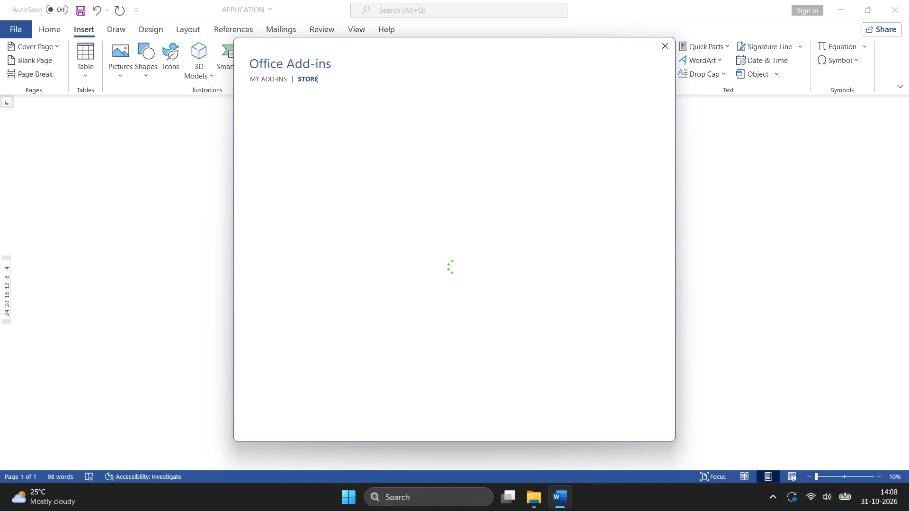
{"action": "left_click", "coordinate": [667, 51]}
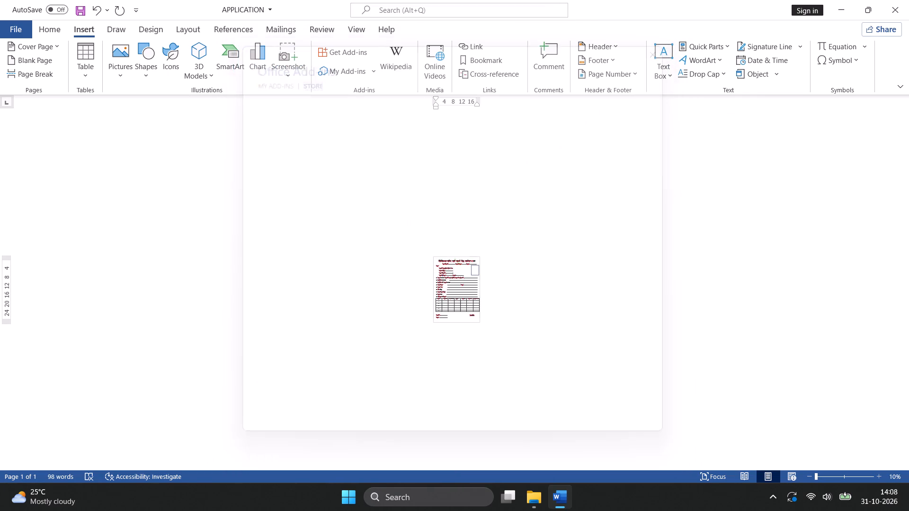
{"action": "scroll", "coordinate": [503, 284], "scroll_direction": "up", "scroll_amount": 4, "text": "ctrl"}
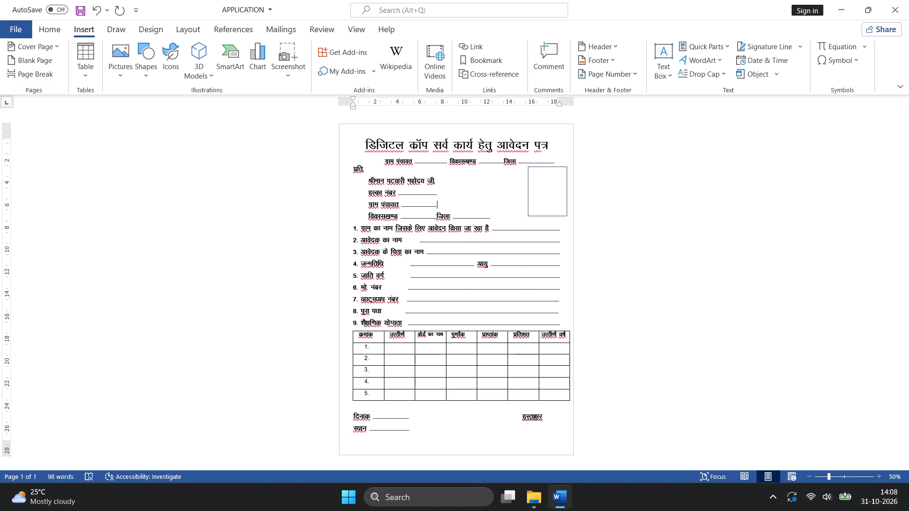
{"action": "scroll", "coordinate": [463, 232], "scroll_direction": "up", "scroll_amount": 2}
Save the changes to the application form document.
{"action": "key", "text": "ctrl+s"}
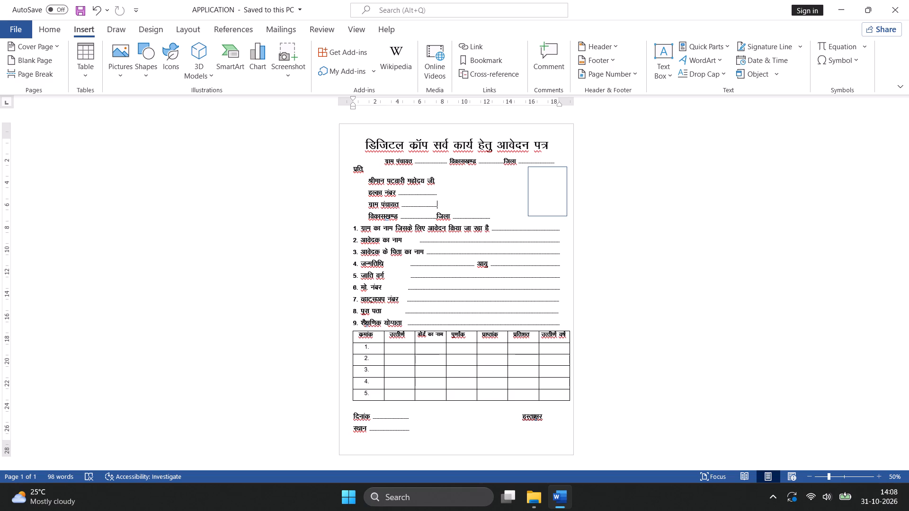
{"action": "scroll", "coordinate": [423, 275], "scroll_direction": "down", "scroll_amount": 5}
{"action": "scroll", "coordinate": [425, 275], "scroll_direction": "up", "scroll_amount": 4}
{"action": "scroll", "coordinate": [426, 275], "scroll_direction": "down", "scroll_amount": 4}
{"action": "scroll", "coordinate": [434, 262], "scroll_direction": "up", "scroll_amount": 4}
Save the form as the Word Document APPLICATION in D: > CREATER > MS WORD, choosing the existing file of that name.
{"action": "left_click", "coordinate": [9, 30]}
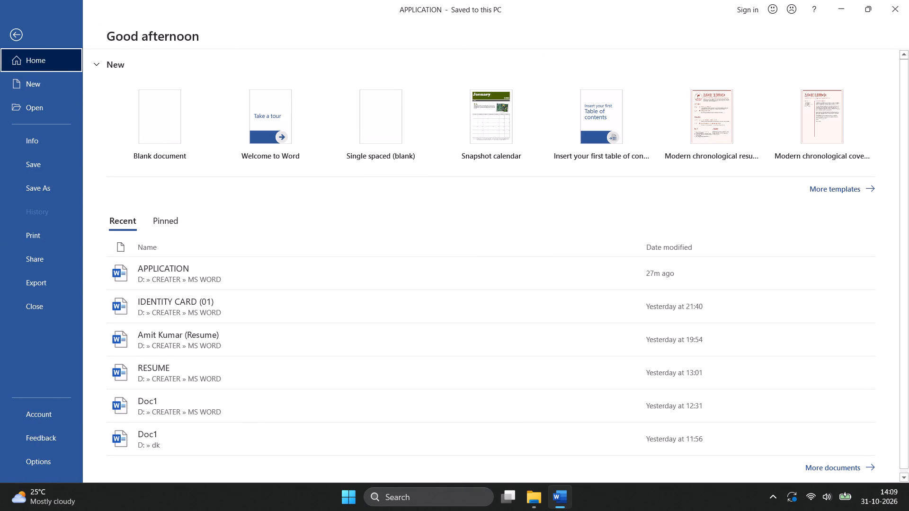
{"action": "left_click", "coordinate": [42, 186]}
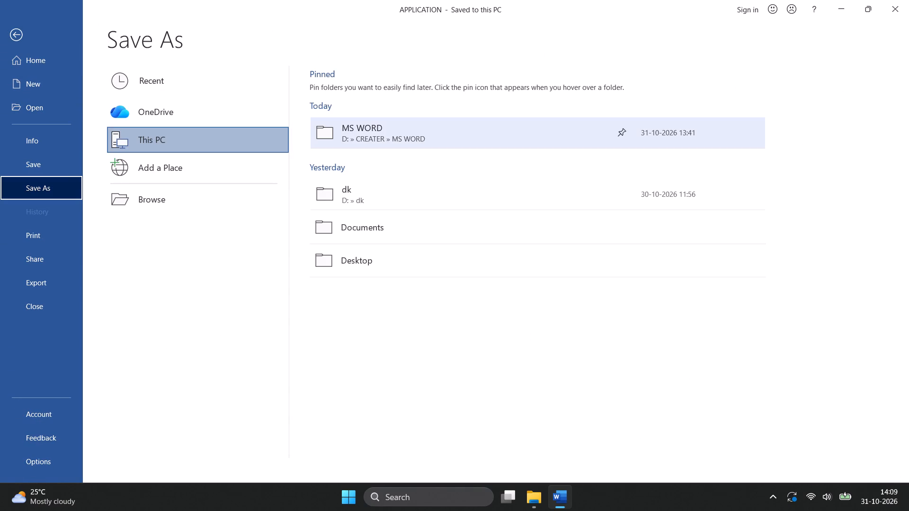
{"action": "left_click", "coordinate": [355, 131]}
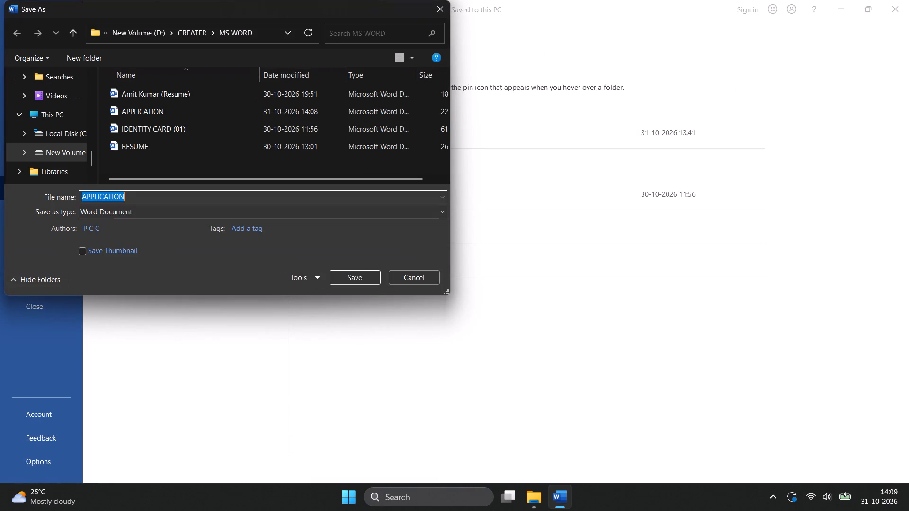
{"action": "left_click", "coordinate": [155, 110]}
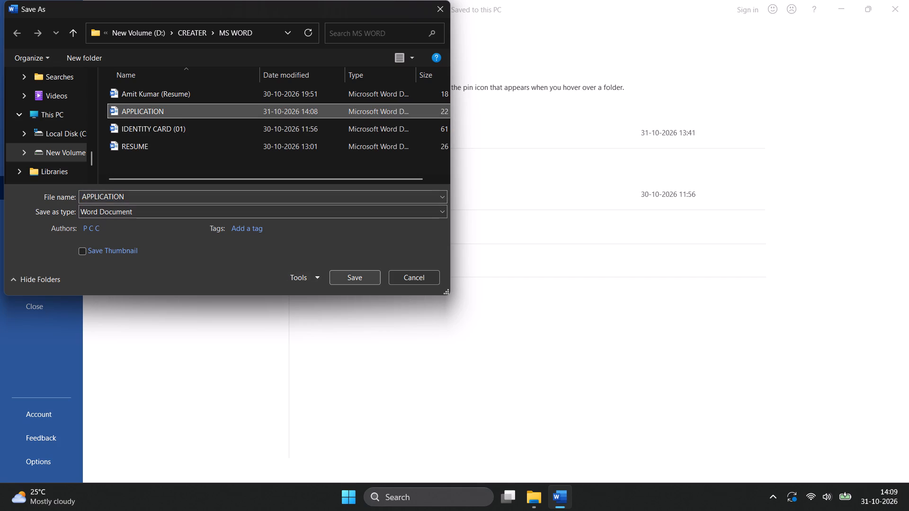
{"action": "left_click", "coordinate": [342, 279]}
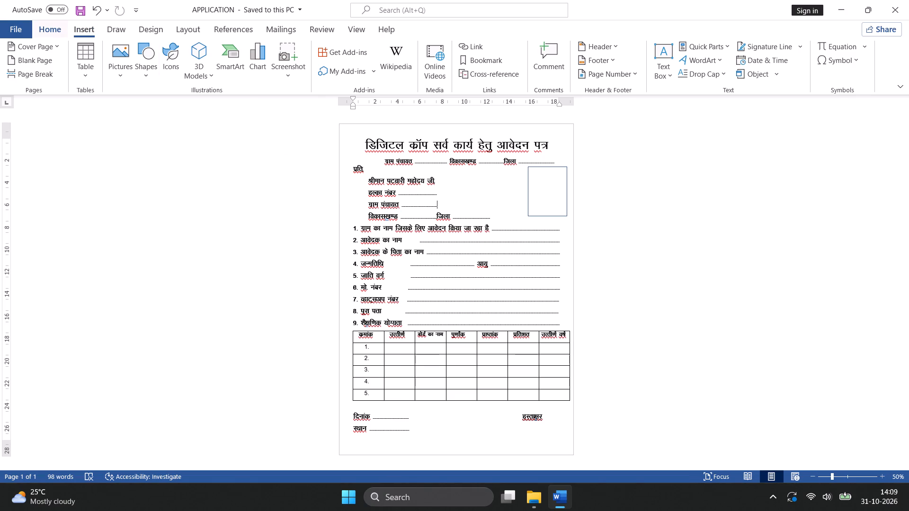
Close the document and reopen the saved APPLICATION file from the MS WORD folder in File Explorer to check it.
{"action": "left_click", "coordinate": [908, 1]}
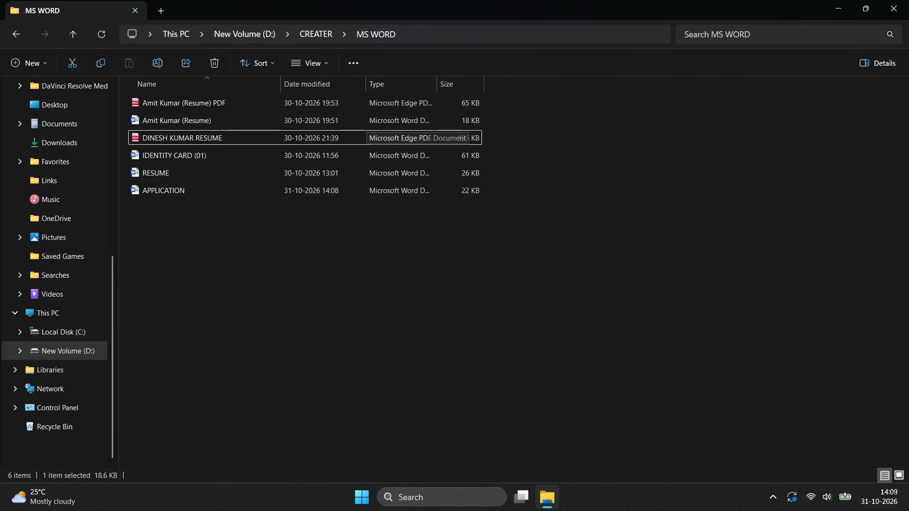
{"action": "double_click", "coordinate": [259, 185]}
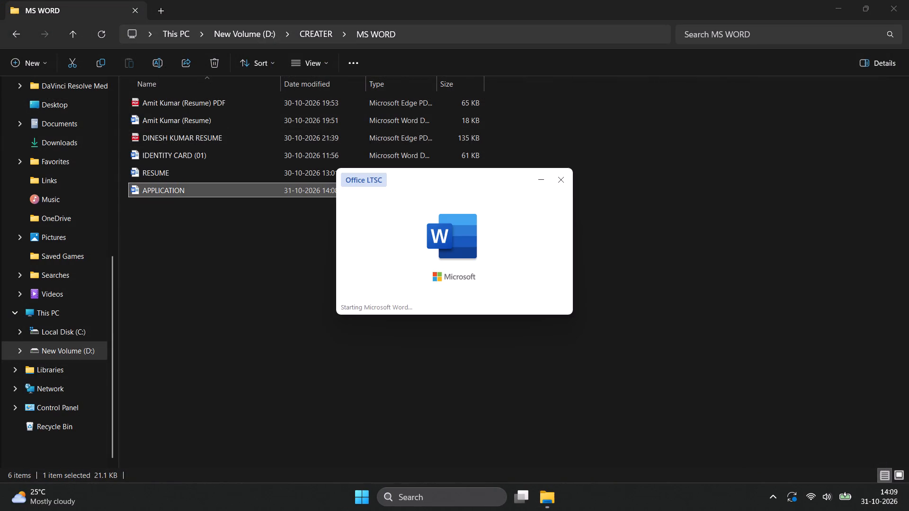
{"action": "scroll", "coordinate": [439, 282], "scroll_direction": "down", "scroll_amount": 3}
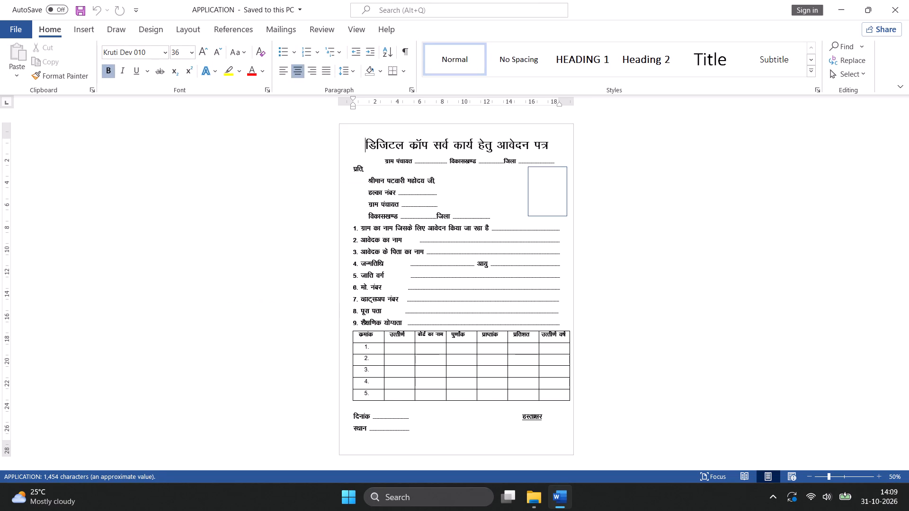
Close the reopened APPLICATION document and the MS WORD folder window.
{"action": "left_click", "coordinate": [903, 57]}
{"action": "left_click", "coordinate": [898, 0]}
{"action": "left_click", "coordinate": [895, 0]}
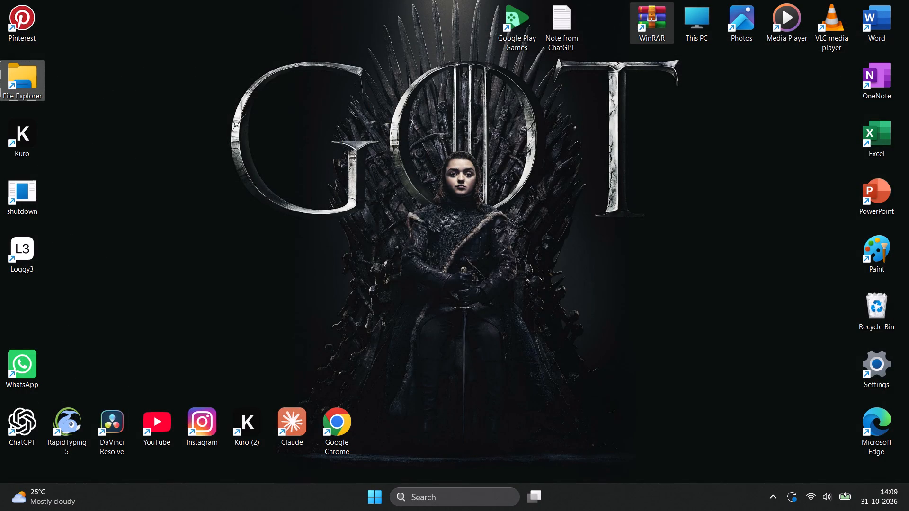
Start Word from the desktop and create a new blank document.
{"action": "double_click", "coordinate": [885, 29]}
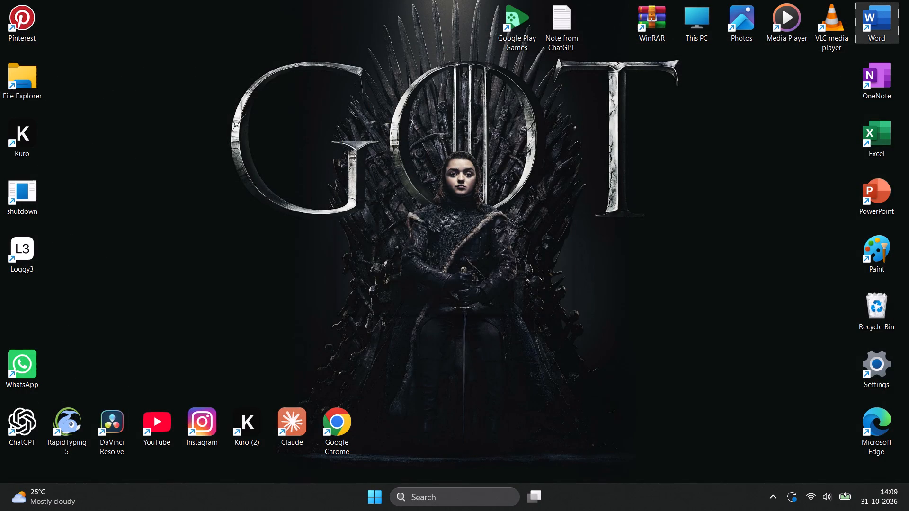
{"action": "left_click", "coordinate": [166, 118]}
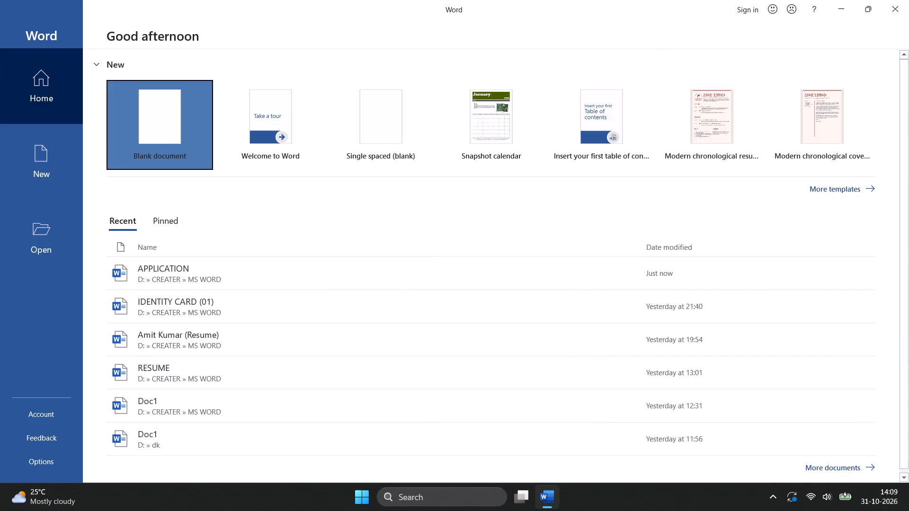